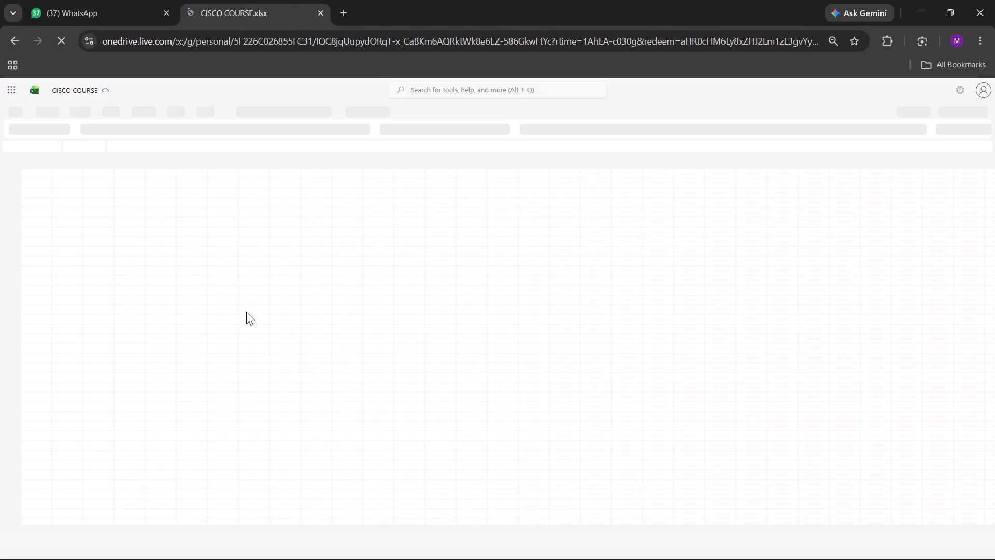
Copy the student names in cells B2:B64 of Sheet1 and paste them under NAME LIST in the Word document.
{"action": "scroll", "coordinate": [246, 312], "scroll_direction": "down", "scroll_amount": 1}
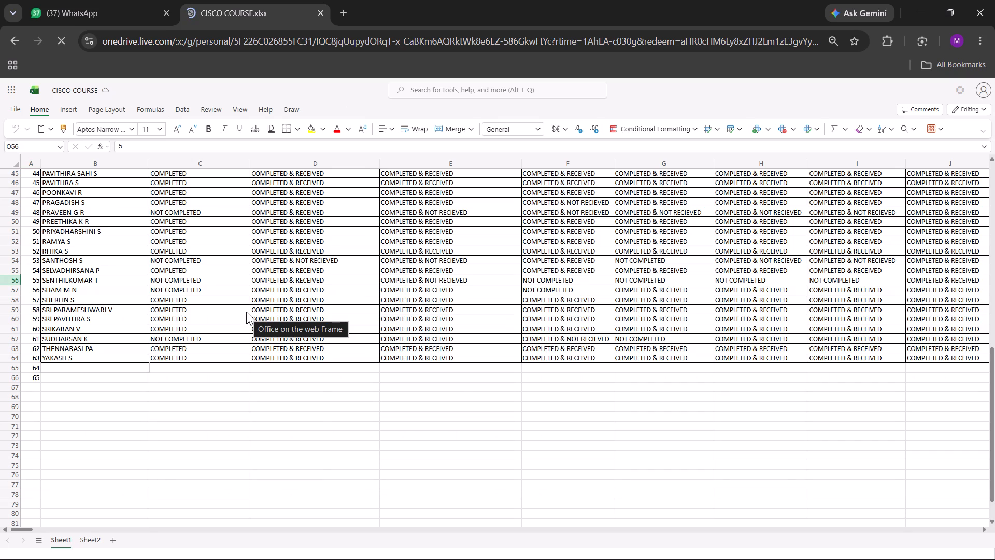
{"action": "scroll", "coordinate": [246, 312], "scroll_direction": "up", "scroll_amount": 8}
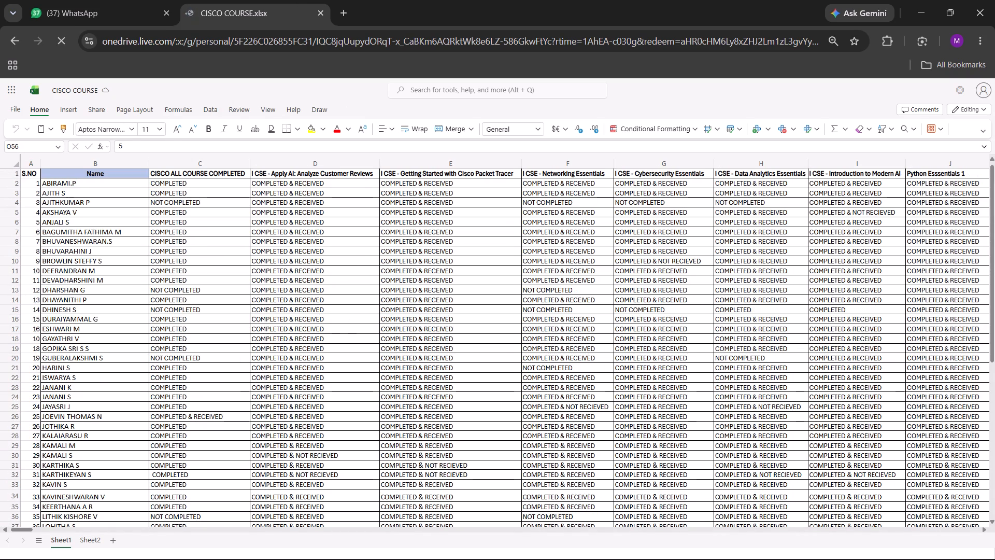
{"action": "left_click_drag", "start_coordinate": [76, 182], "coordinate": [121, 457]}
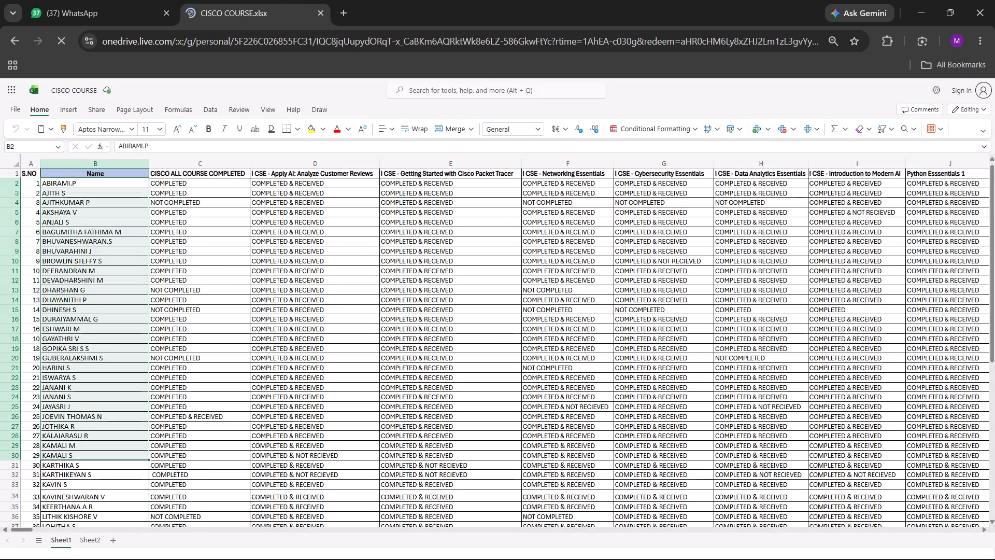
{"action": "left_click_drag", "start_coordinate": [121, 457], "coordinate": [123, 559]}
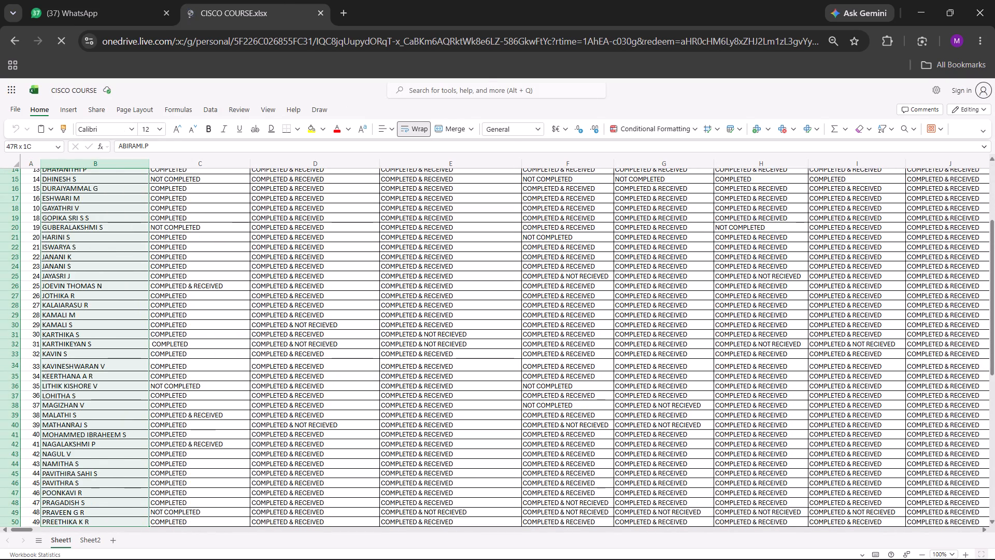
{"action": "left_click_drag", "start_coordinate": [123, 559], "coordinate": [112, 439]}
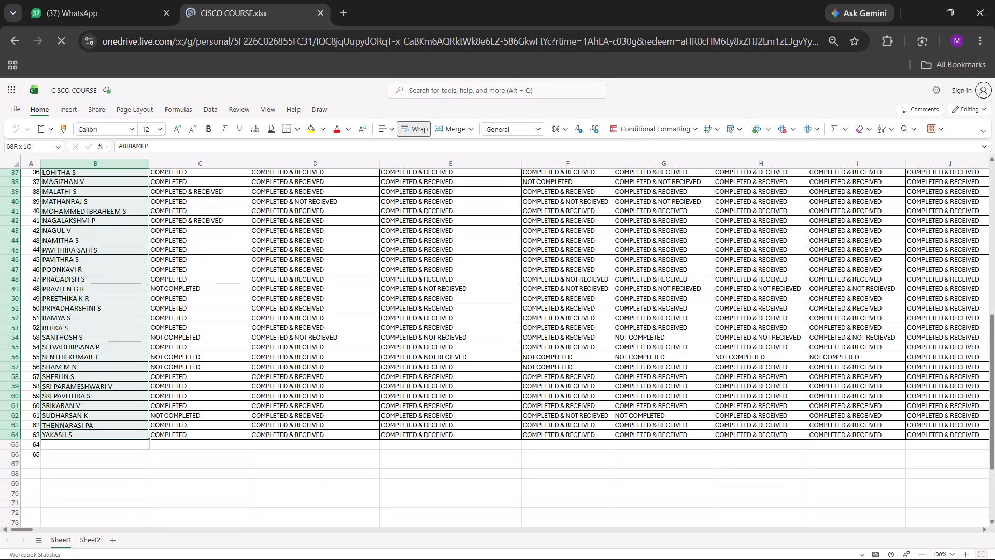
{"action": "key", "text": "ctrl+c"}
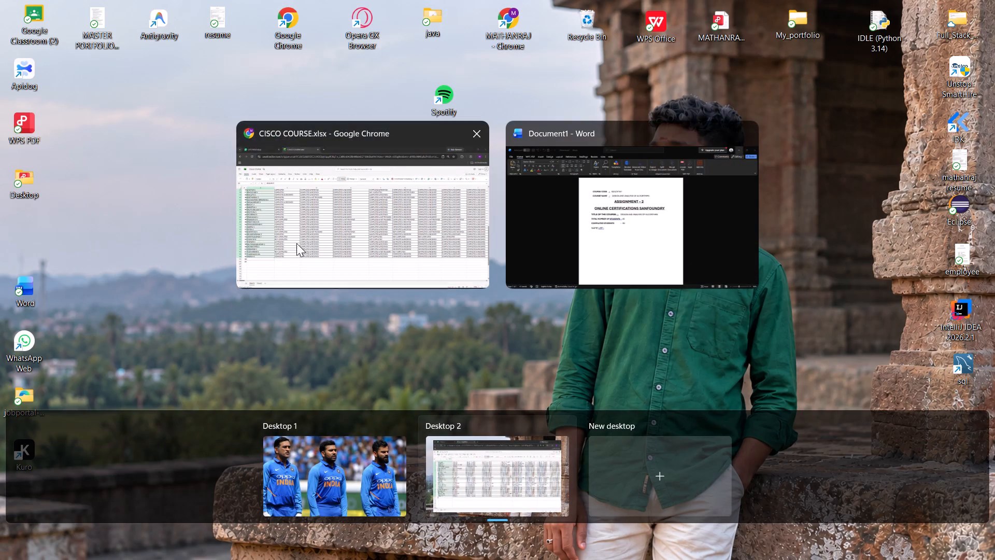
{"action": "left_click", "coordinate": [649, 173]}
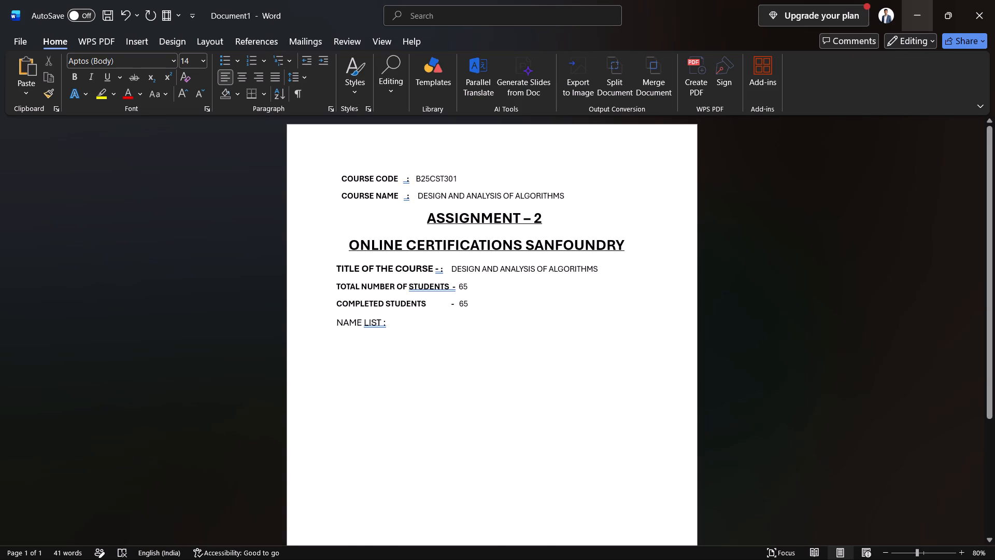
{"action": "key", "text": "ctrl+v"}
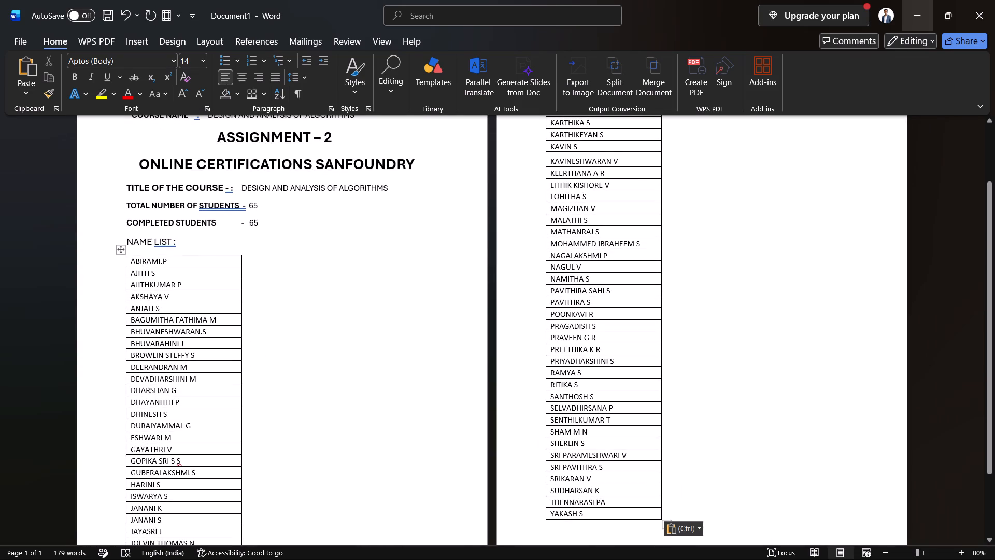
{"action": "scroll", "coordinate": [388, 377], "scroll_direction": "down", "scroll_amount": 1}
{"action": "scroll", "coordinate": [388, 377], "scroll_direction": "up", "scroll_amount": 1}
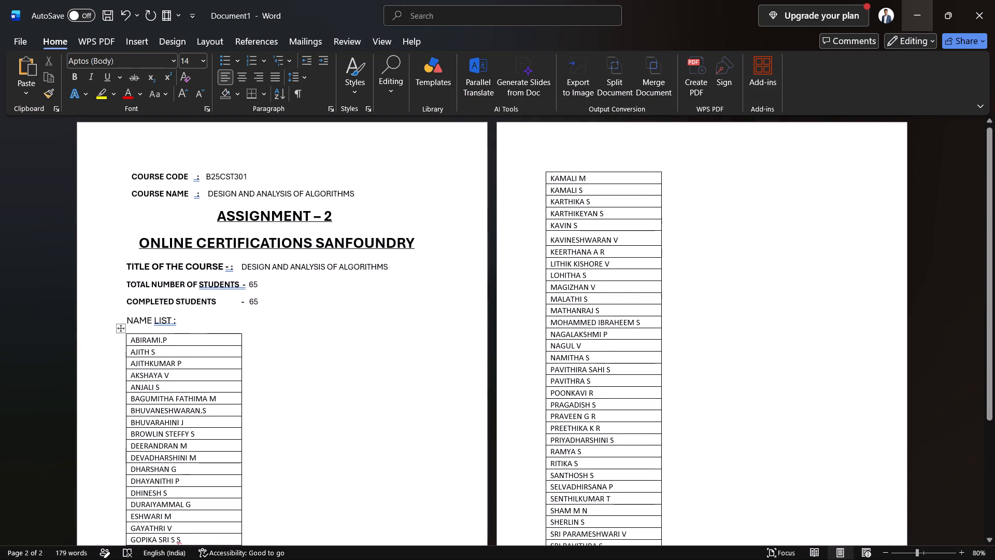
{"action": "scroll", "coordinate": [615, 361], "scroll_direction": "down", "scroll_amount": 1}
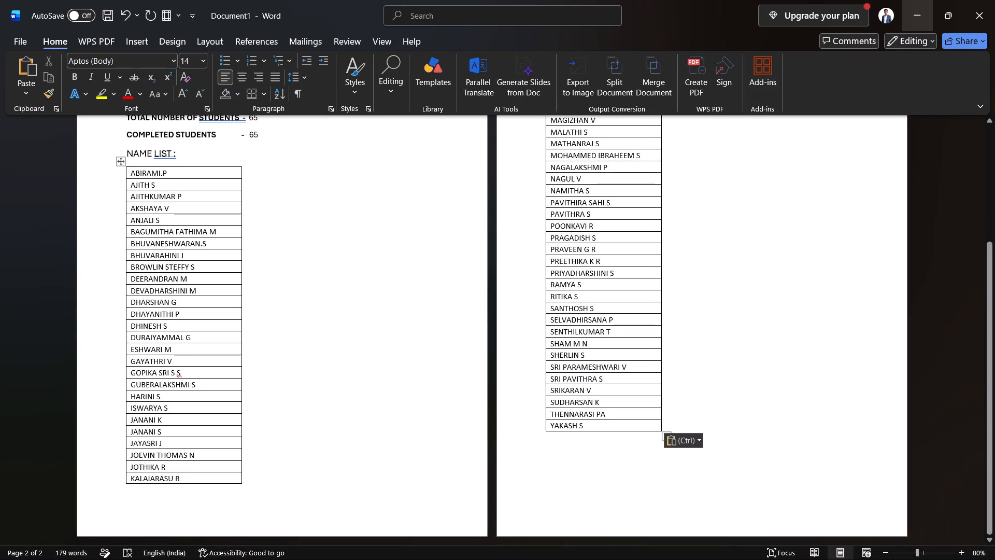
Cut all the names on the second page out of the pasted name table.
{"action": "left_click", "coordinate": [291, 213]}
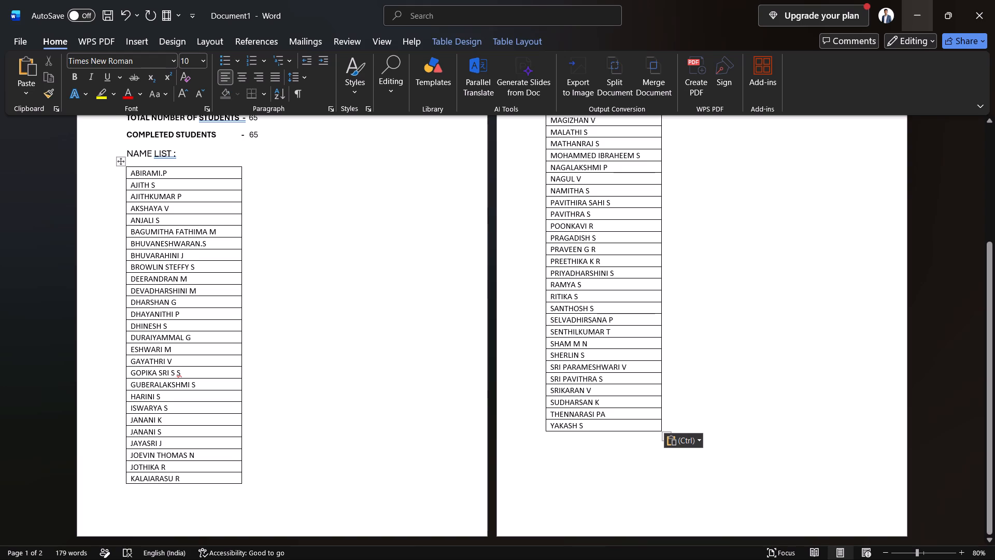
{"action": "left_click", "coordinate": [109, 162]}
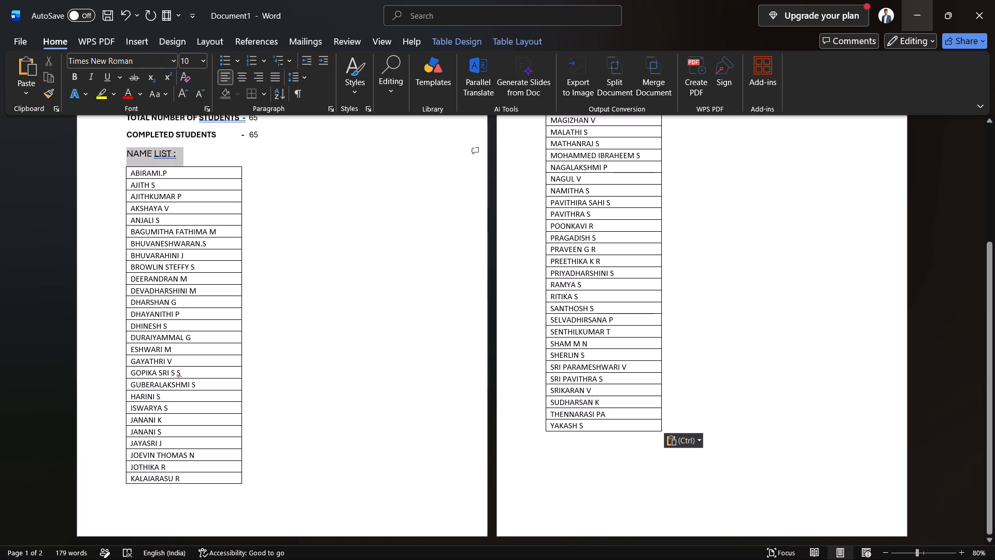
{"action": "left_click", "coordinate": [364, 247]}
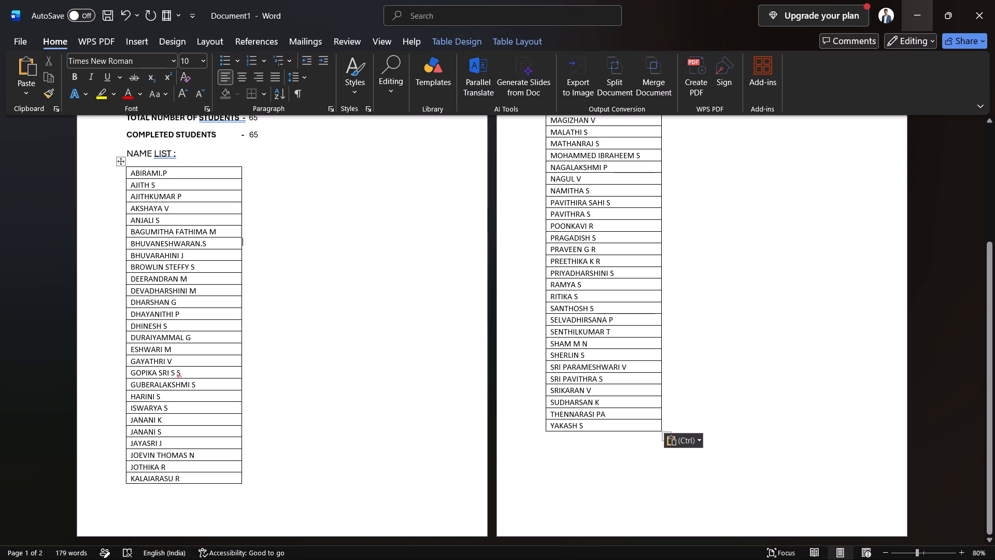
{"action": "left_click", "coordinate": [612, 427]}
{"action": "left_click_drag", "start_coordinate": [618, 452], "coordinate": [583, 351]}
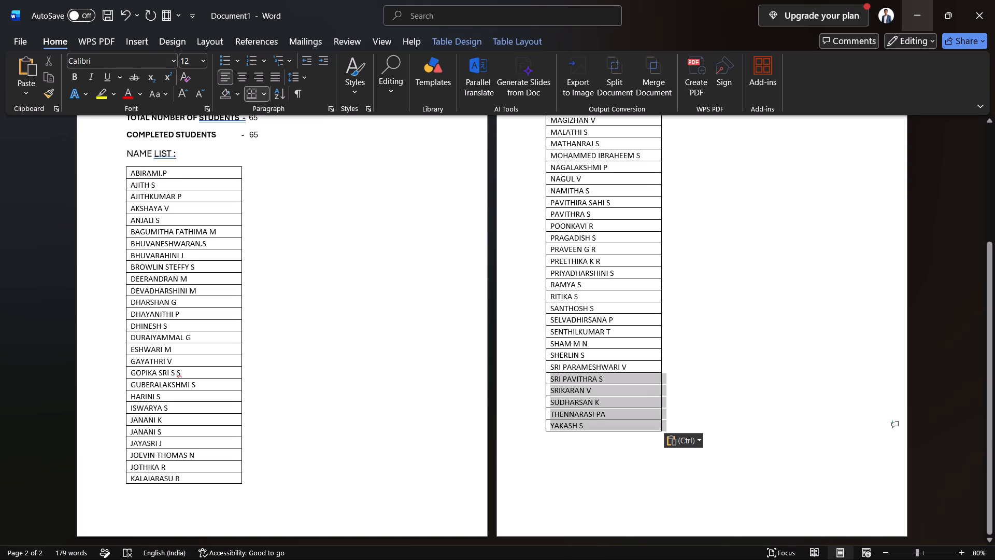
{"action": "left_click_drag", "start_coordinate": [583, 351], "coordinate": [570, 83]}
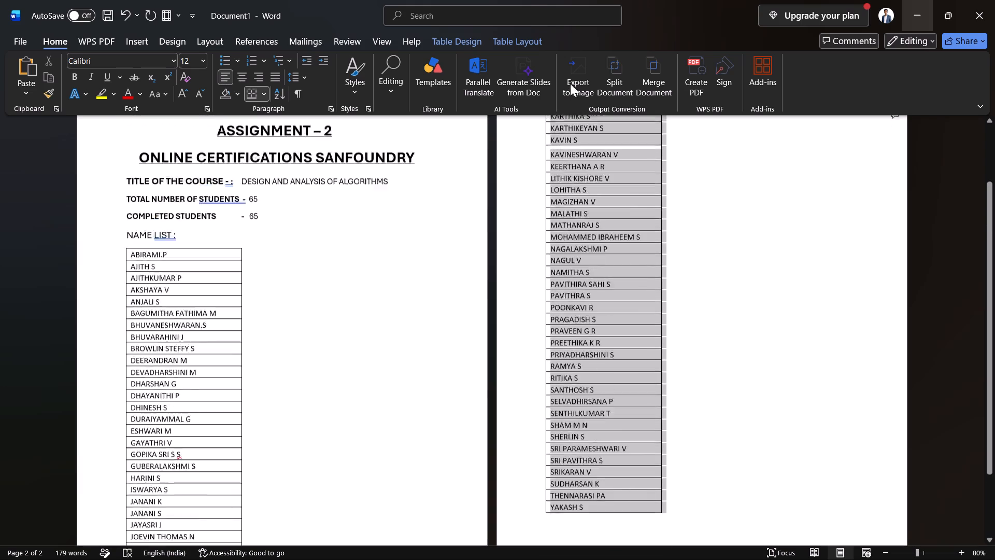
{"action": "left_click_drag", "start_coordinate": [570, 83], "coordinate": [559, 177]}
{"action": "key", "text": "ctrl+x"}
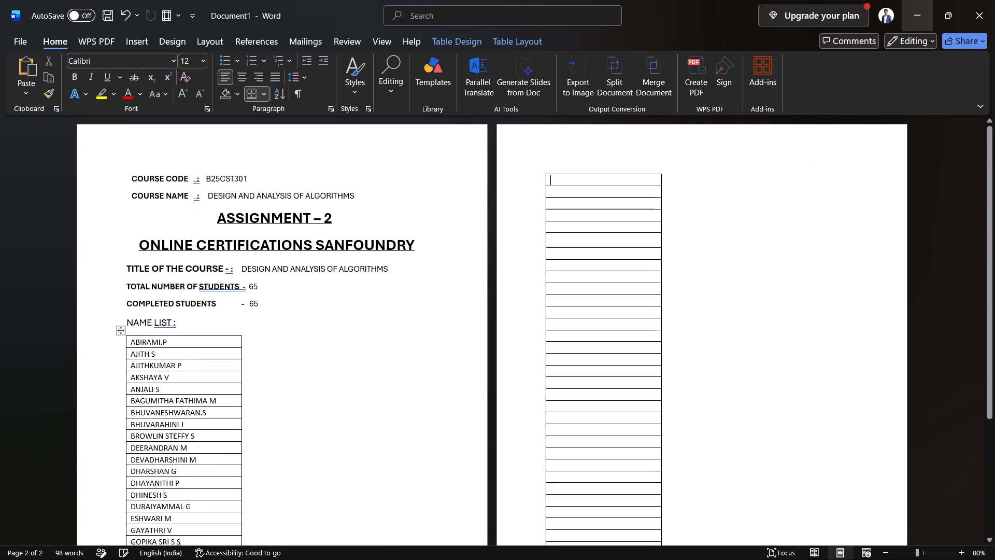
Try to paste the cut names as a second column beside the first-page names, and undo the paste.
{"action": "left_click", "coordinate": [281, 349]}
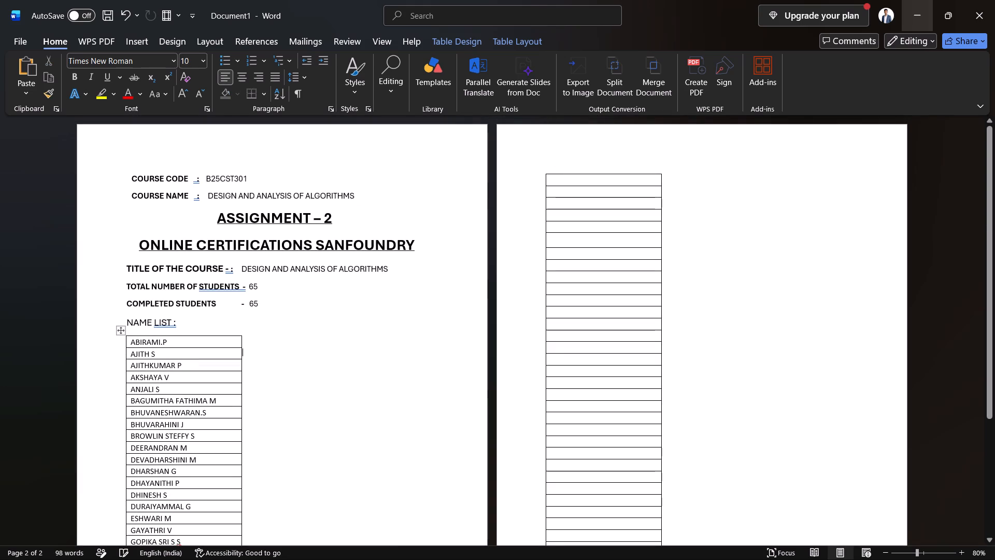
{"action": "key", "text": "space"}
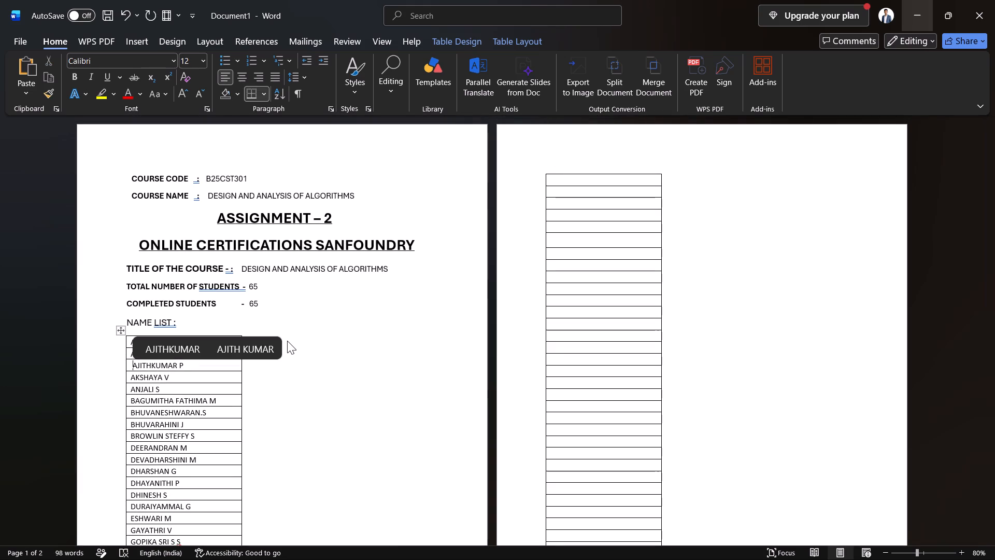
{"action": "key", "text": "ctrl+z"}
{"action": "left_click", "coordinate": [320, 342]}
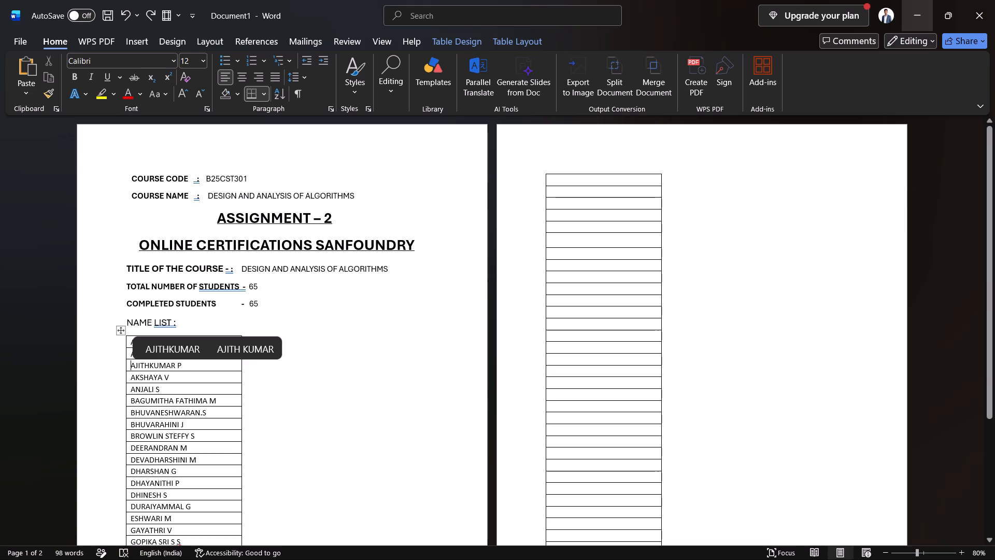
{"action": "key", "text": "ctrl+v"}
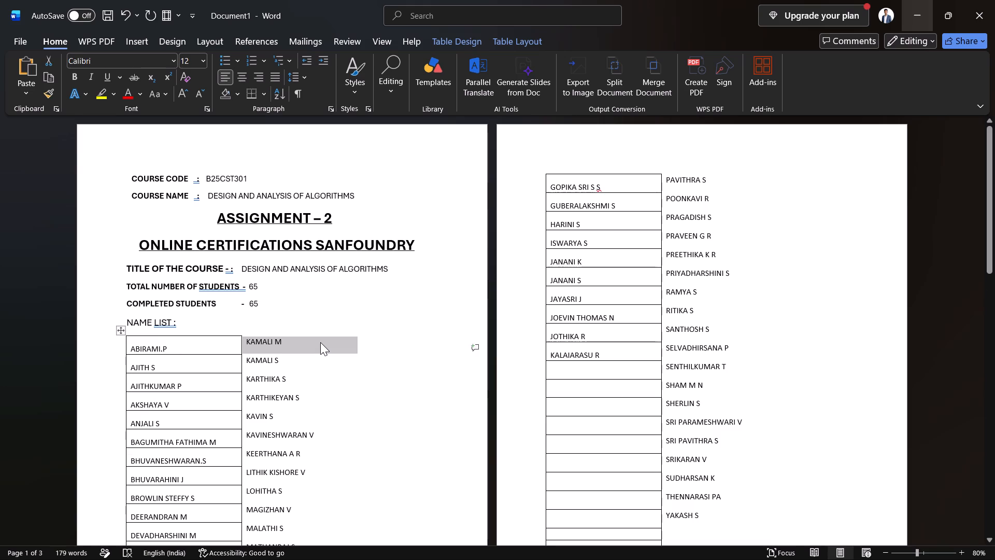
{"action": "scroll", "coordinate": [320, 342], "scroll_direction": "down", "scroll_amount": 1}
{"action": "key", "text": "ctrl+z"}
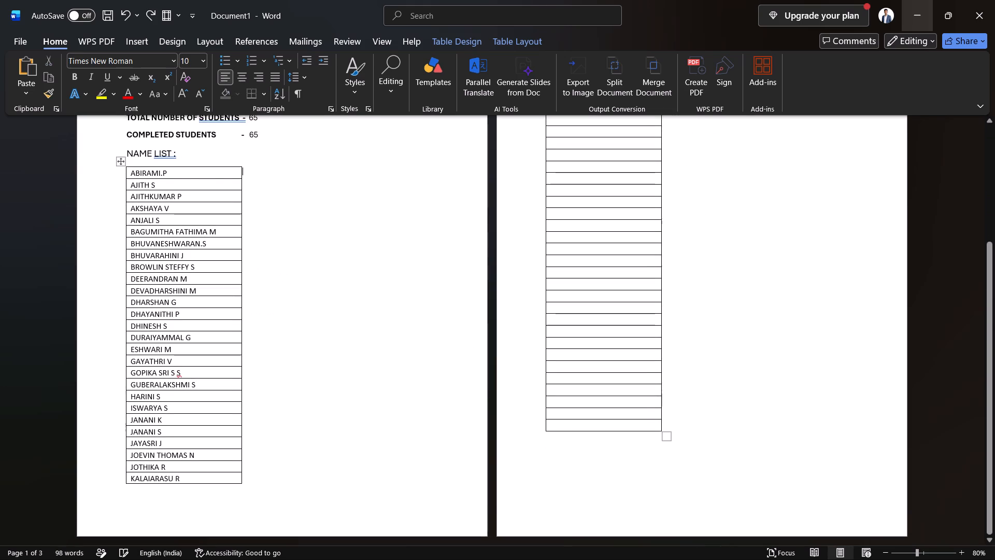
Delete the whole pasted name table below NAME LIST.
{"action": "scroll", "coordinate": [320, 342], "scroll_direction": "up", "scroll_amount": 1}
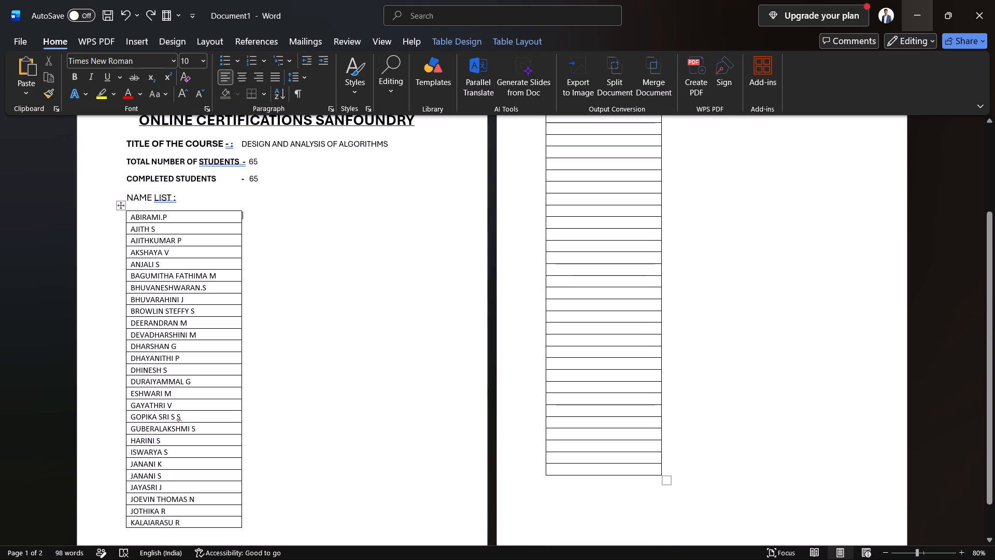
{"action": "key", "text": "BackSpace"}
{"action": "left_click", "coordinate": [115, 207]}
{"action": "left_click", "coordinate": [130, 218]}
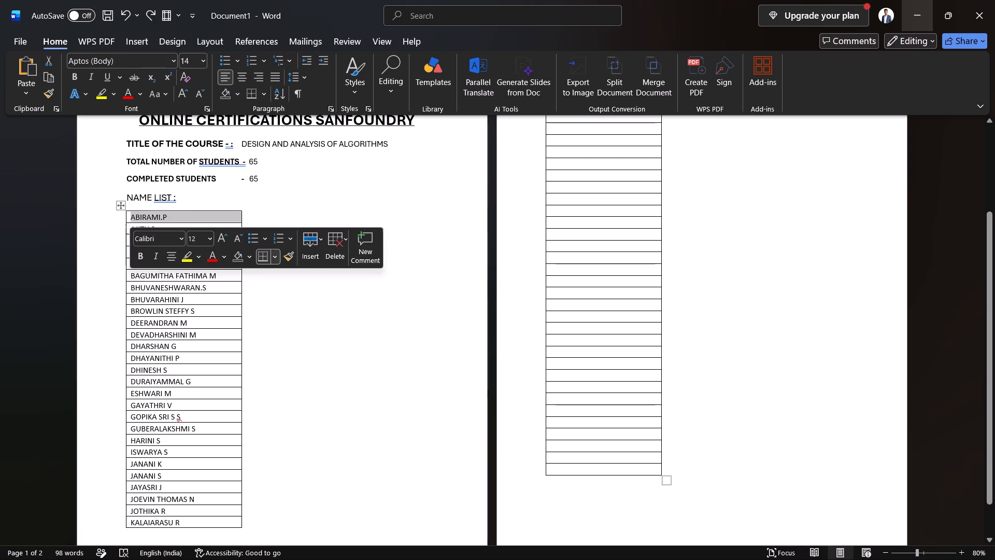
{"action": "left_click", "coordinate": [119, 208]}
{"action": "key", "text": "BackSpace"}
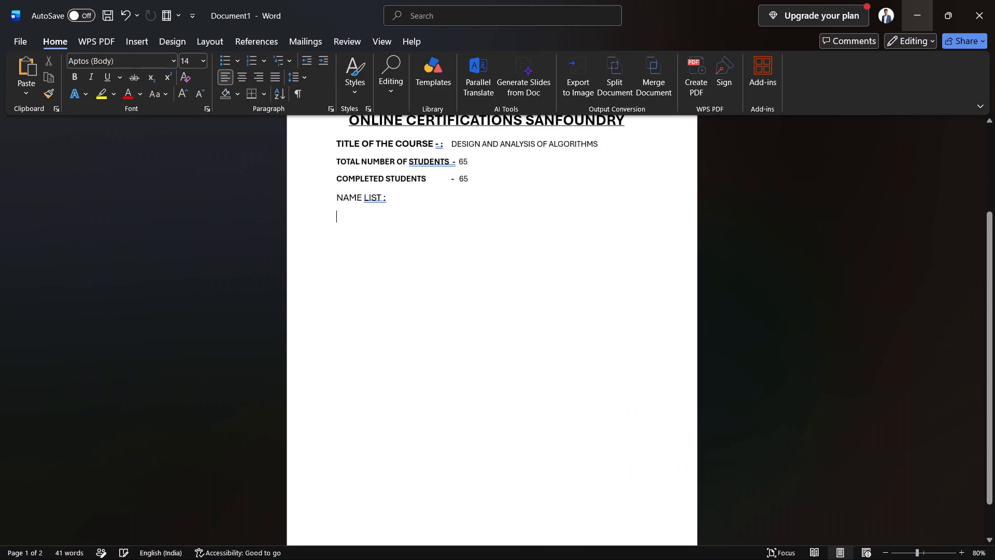
Insert a table with two columns and six rows below NAME LIST.
{"action": "left_click", "coordinate": [142, 47]}
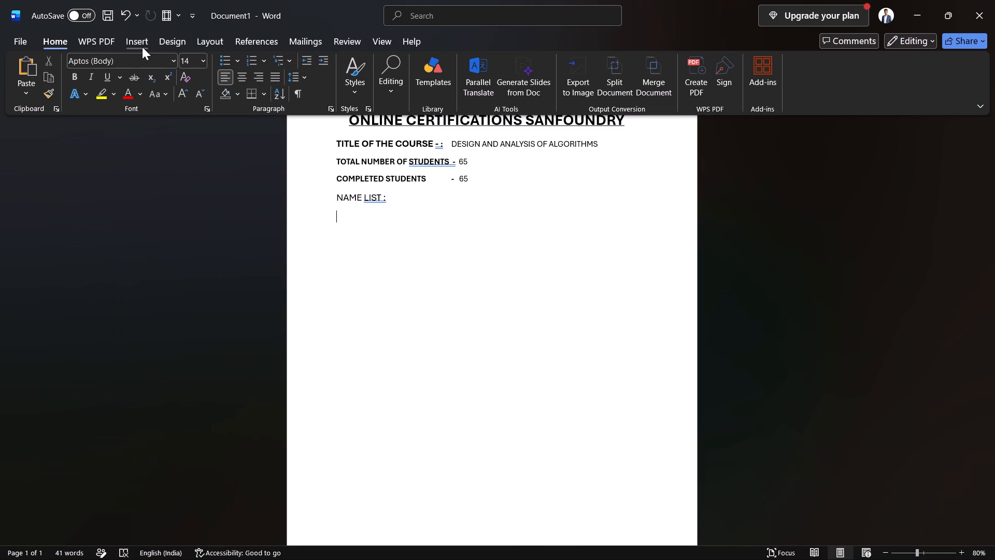
{"action": "left_click", "coordinate": [118, 68]}
{"action": "left_click", "coordinate": [104, 66]}
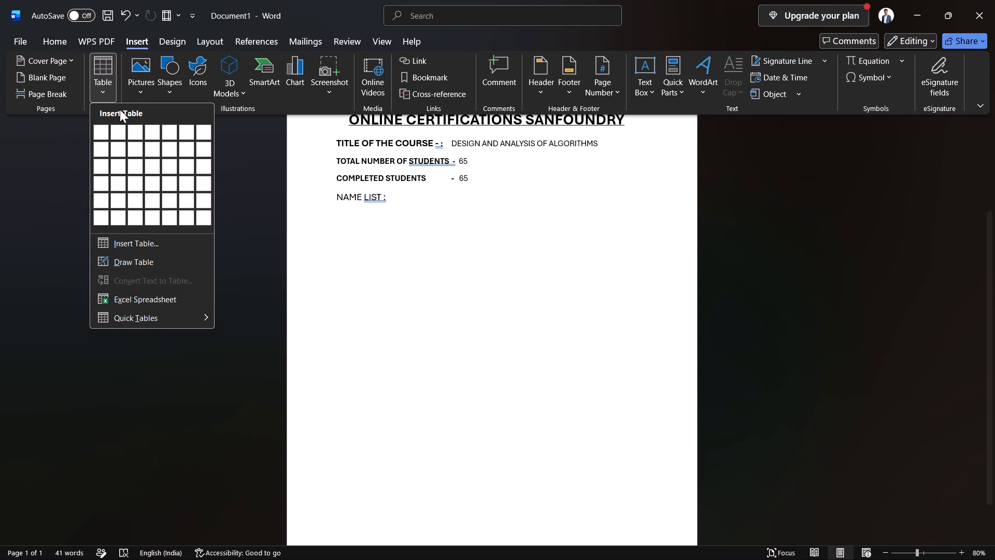
{"action": "left_click", "coordinate": [121, 220]}
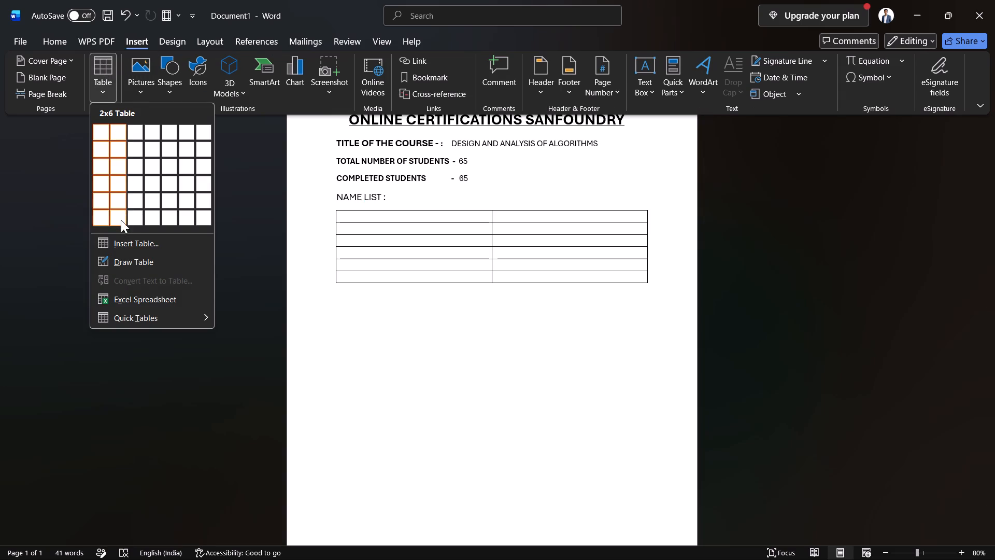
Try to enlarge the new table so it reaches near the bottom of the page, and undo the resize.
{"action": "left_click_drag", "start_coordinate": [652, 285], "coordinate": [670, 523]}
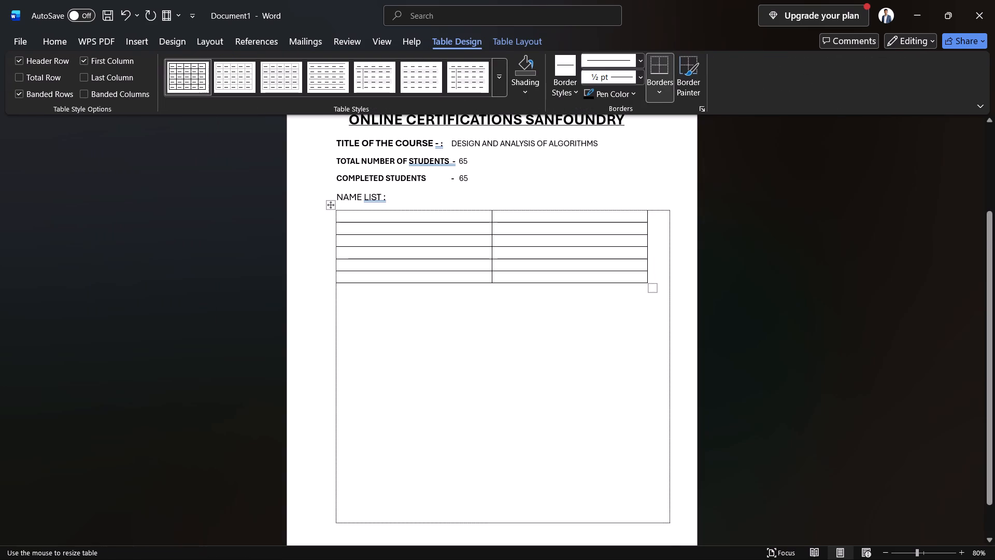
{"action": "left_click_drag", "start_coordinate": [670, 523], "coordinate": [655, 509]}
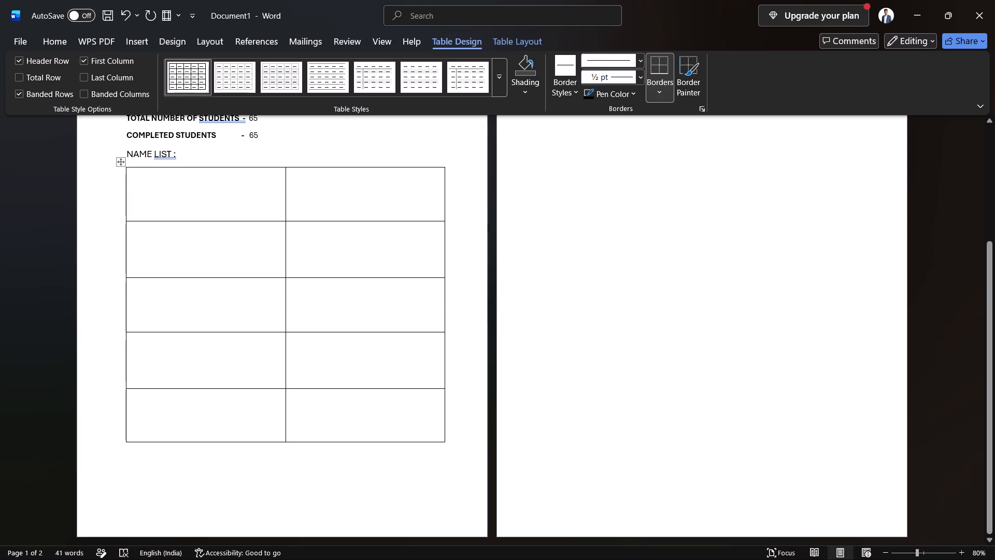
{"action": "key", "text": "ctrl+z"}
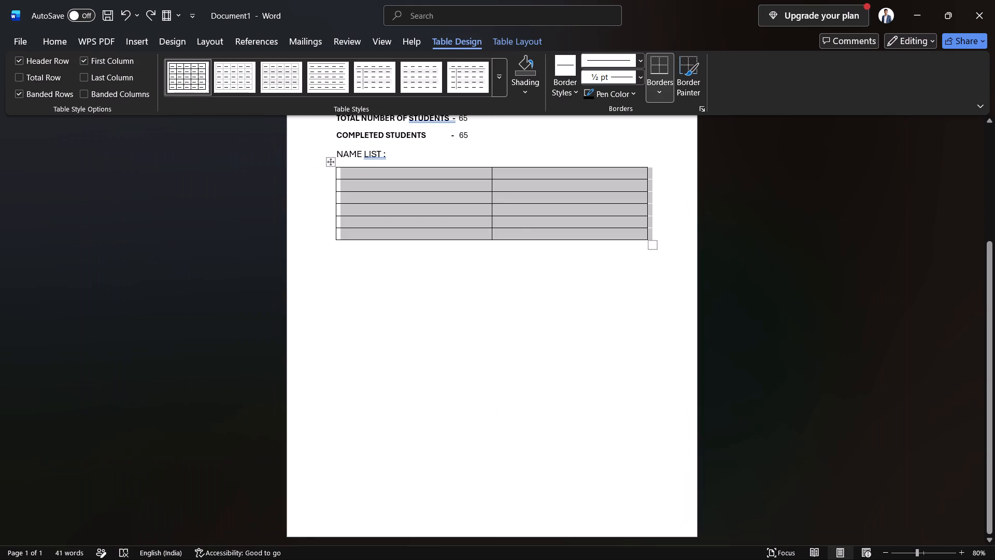
Copy the empty six-row table and paste it three times directly below itself, undoing the surplus paste that spills onto a second page.
{"action": "left_click", "coordinate": [534, 230]}
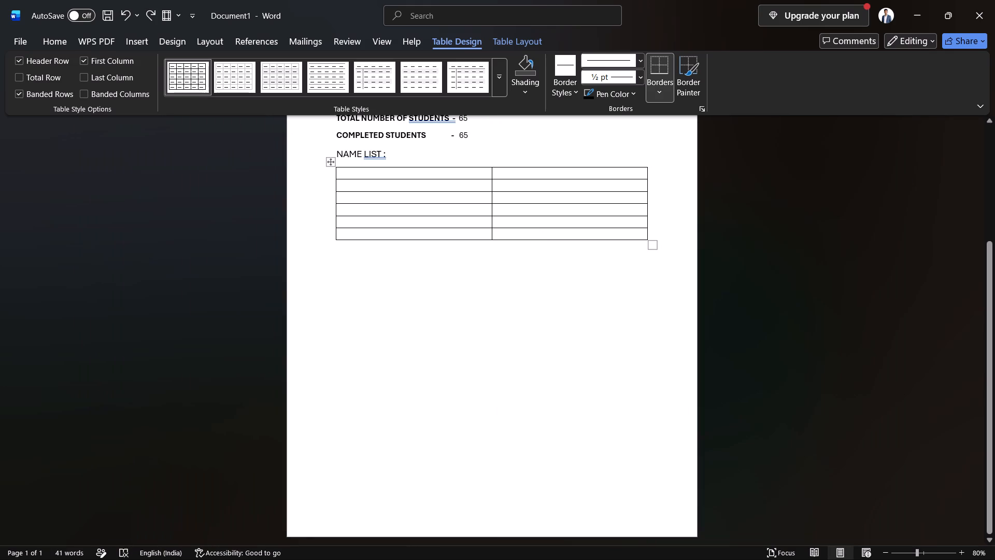
{"action": "left_click_drag", "start_coordinate": [538, 235], "coordinate": [413, 178]}
{"action": "key", "text": "ctrl+c"}
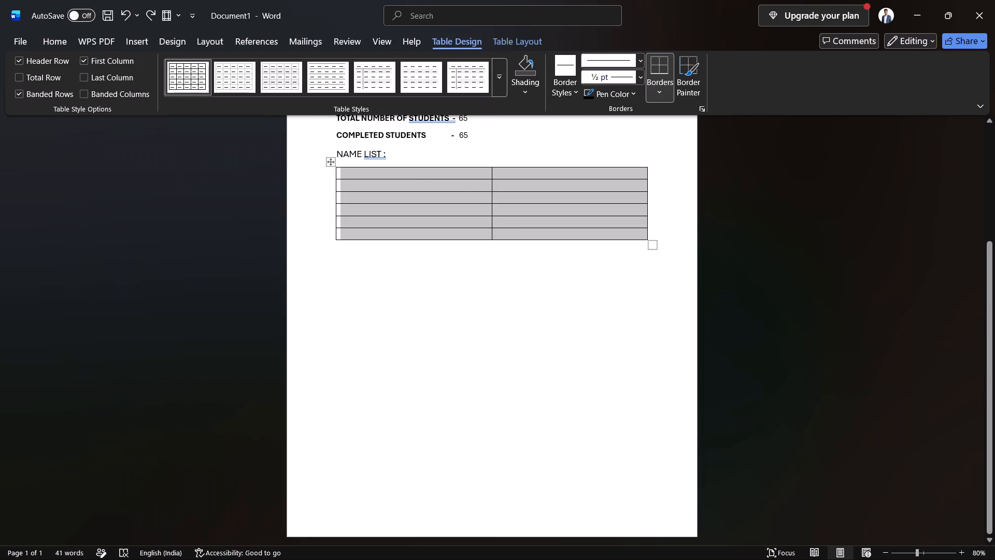
{"action": "left_click", "coordinate": [503, 229]}
{"action": "left_click", "coordinate": [505, 232]}
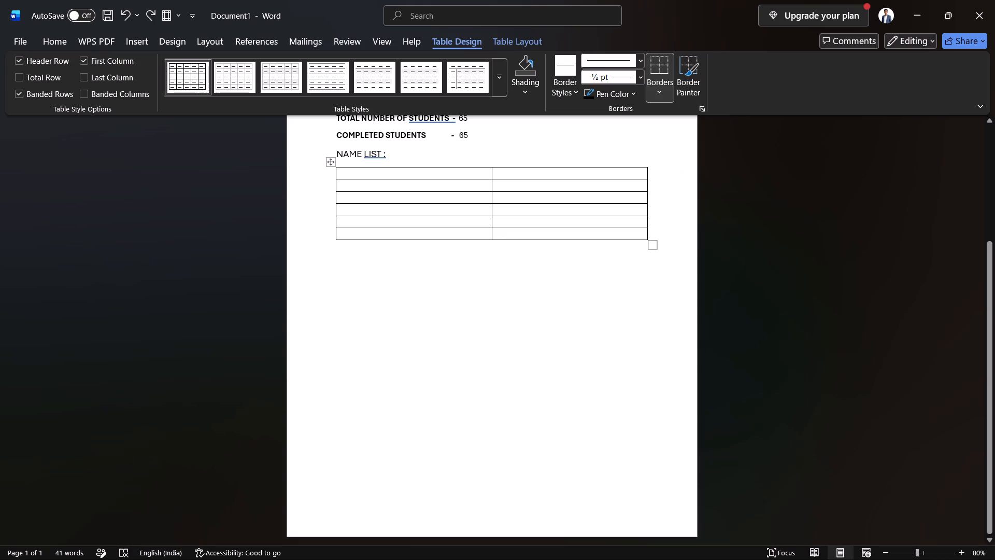
{"action": "left_click", "coordinate": [655, 245]}
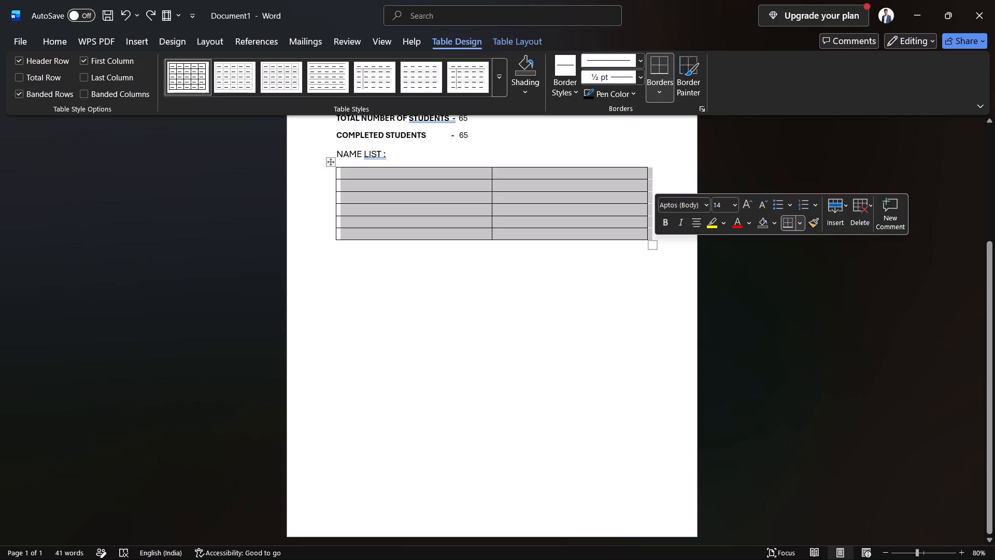
{"action": "left_click", "coordinate": [614, 245]}
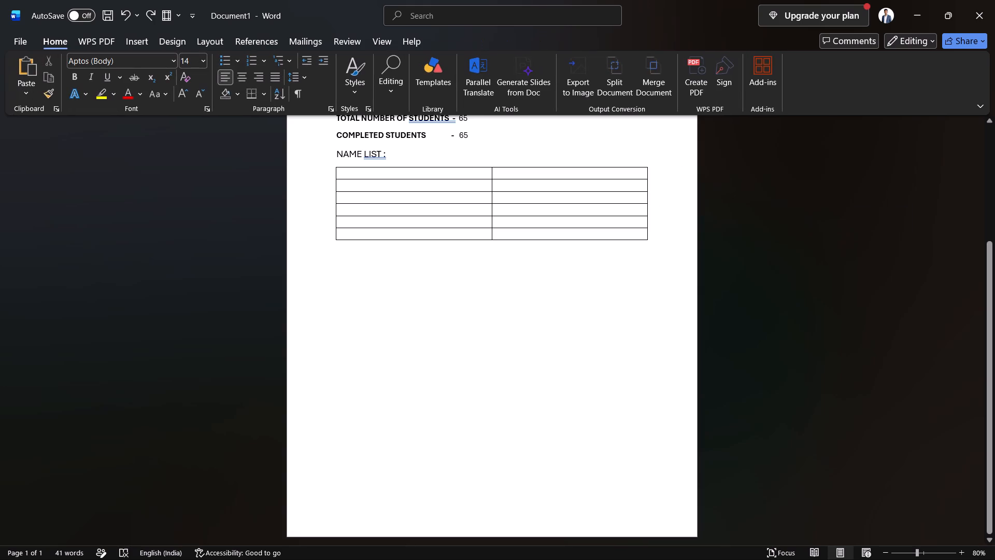
{"action": "key", "text": "ctrl+v"}
{"action": "key", "text": "ctrl+v"}
{"action": "key", "text": "ctrl+v"}
{"action": "key", "text": "ctrl+v"}
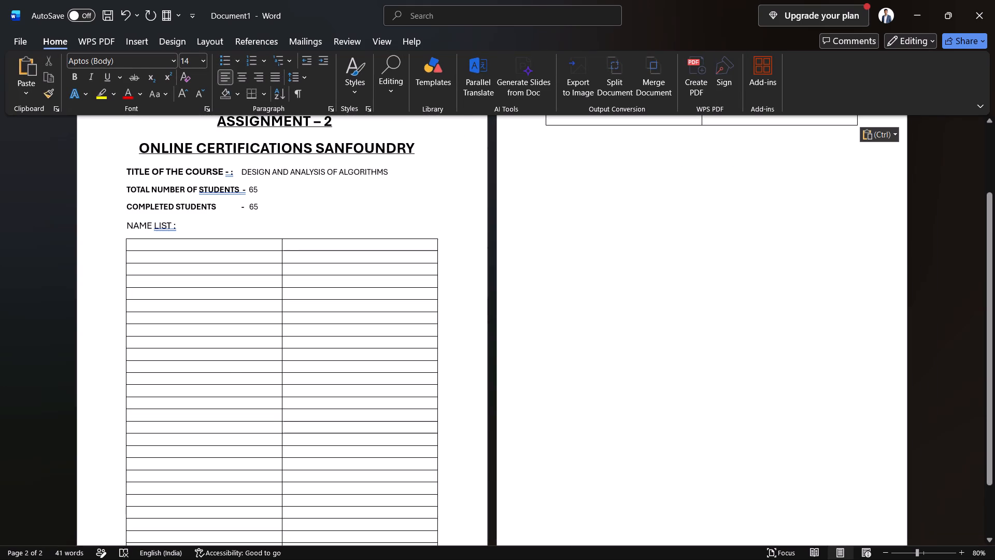
{"action": "key", "text": "ctrl+z"}
{"action": "scroll", "coordinate": [614, 245], "scroll_direction": "down", "scroll_amount": 1}
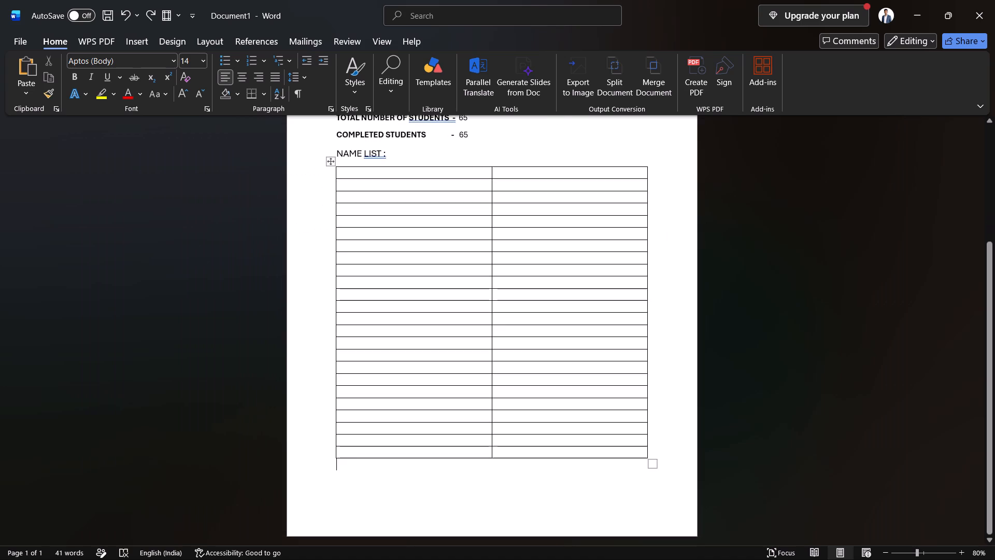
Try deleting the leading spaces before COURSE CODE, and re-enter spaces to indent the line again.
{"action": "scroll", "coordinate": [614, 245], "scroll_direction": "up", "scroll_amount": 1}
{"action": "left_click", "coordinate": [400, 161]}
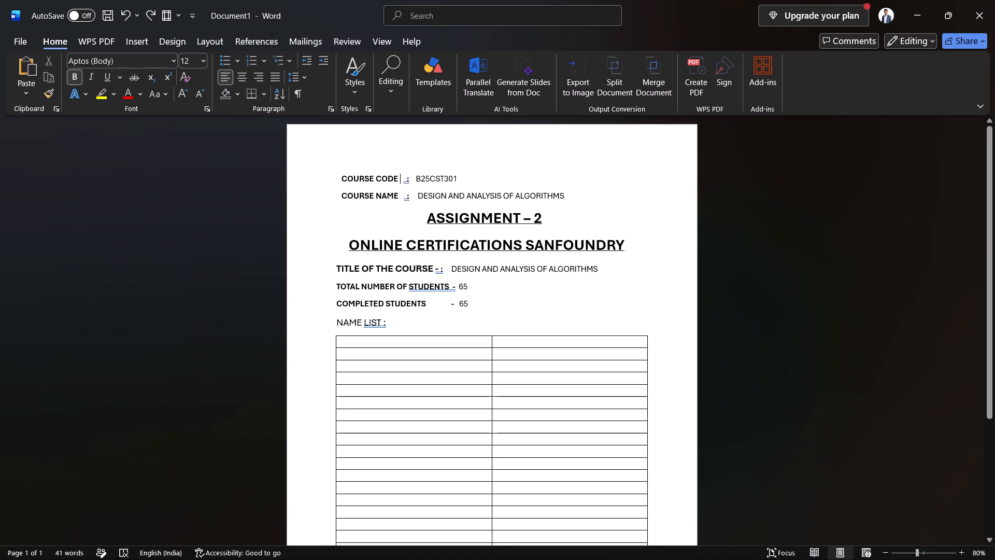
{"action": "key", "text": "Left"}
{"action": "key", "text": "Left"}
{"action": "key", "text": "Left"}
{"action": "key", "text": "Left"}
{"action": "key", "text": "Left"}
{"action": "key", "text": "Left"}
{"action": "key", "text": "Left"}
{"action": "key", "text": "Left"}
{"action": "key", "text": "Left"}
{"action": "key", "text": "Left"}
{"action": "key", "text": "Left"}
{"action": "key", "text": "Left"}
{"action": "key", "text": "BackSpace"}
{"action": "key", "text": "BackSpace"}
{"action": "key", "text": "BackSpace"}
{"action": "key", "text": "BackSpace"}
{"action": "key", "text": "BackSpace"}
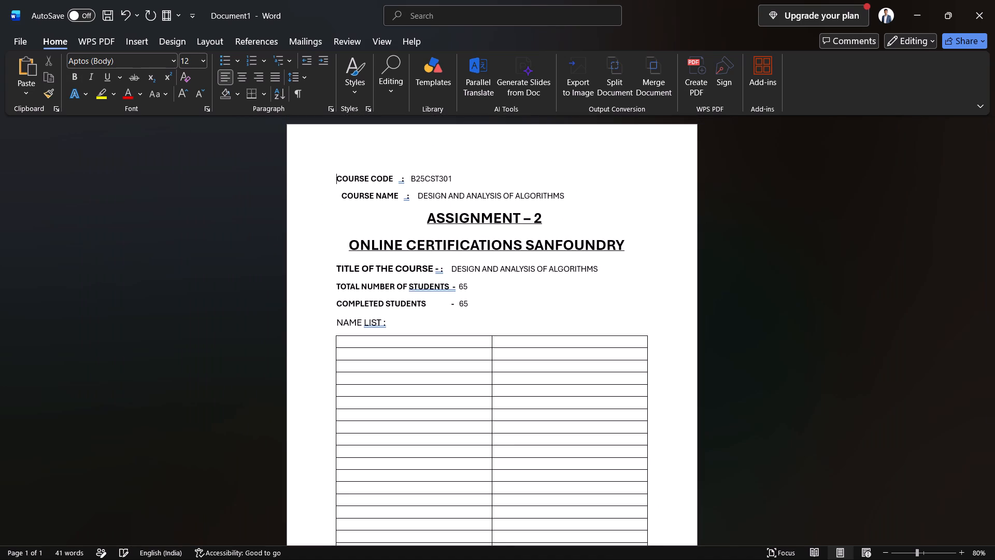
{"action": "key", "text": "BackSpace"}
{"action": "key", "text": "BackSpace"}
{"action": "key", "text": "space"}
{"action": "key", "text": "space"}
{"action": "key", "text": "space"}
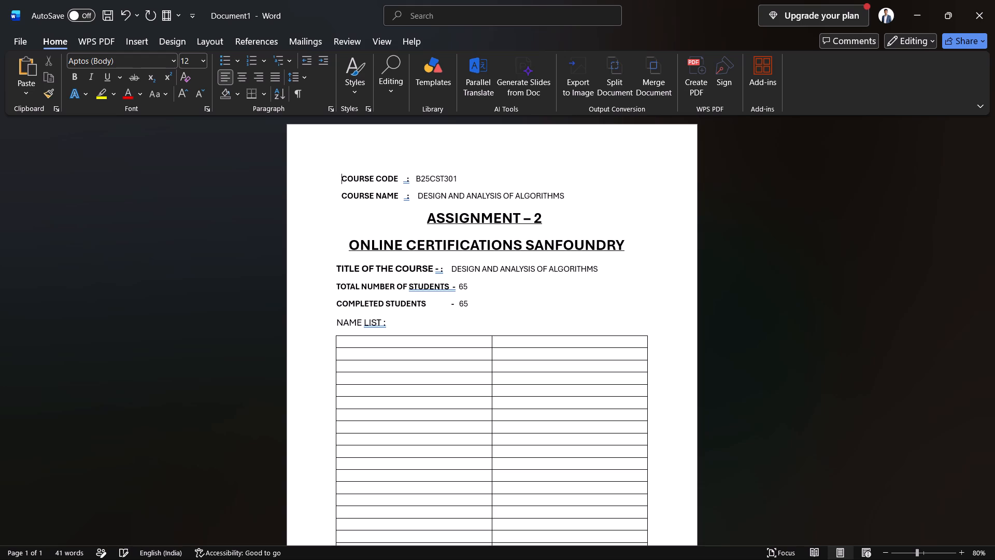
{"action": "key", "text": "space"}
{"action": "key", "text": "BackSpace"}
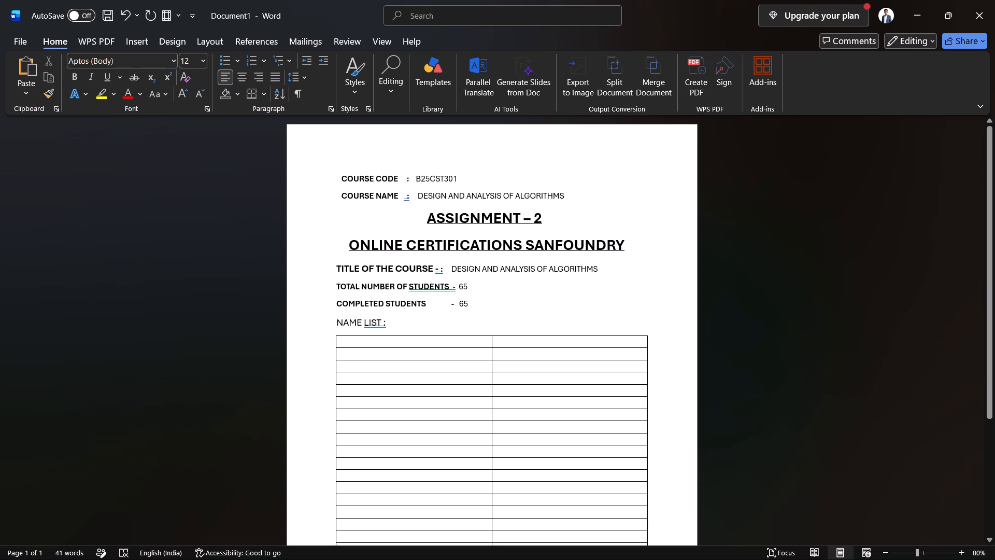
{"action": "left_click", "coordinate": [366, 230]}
Set the line spacing to 1.0 for the course title, total students and completed students lines.
{"action": "left_click_drag", "start_coordinate": [475, 301], "coordinate": [324, 274]}
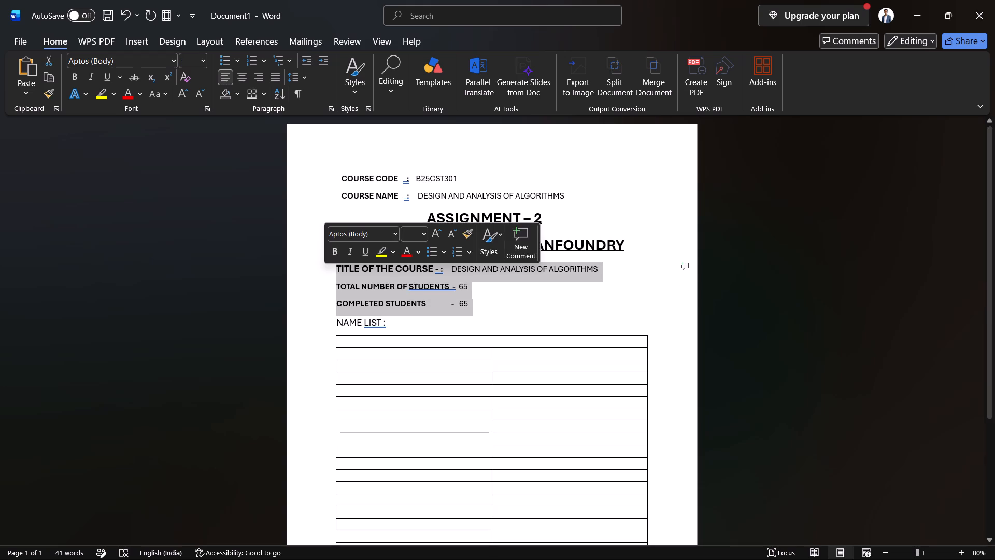
{"action": "left_click", "coordinate": [308, 76]}
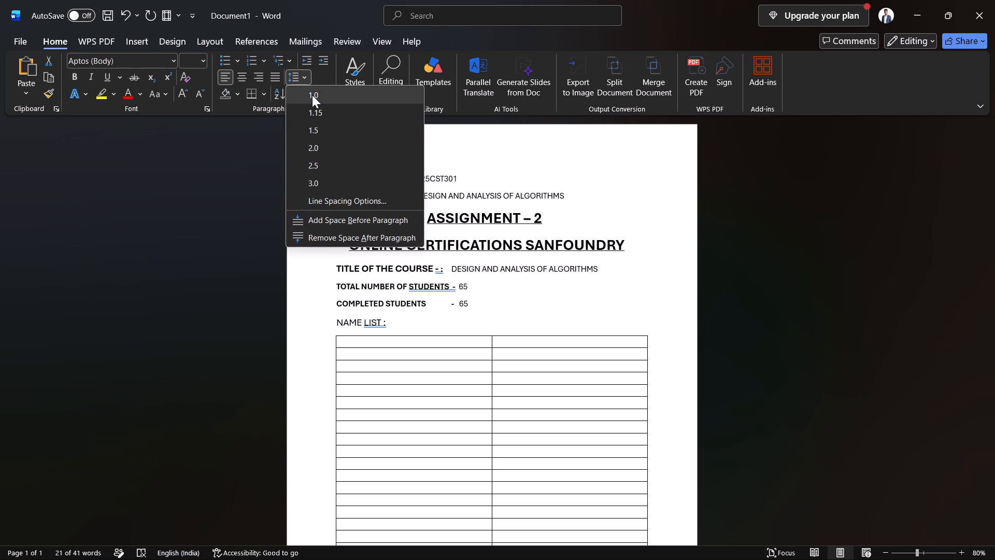
{"action": "left_click", "coordinate": [312, 95]}
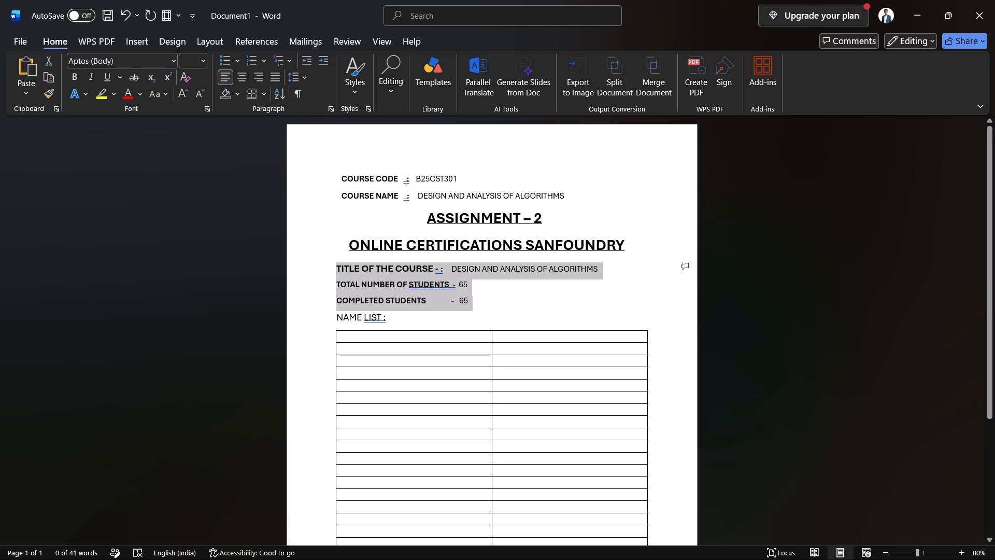
Reduce the NAME LIST heading to font size 11 and underline it.
{"action": "left_click", "coordinate": [403, 317]}
{"action": "left_click", "coordinate": [403, 317]}
{"action": "left_click_drag", "start_coordinate": [403, 317], "coordinate": [343, 318]}
{"action": "left_click", "coordinate": [457, 280]}
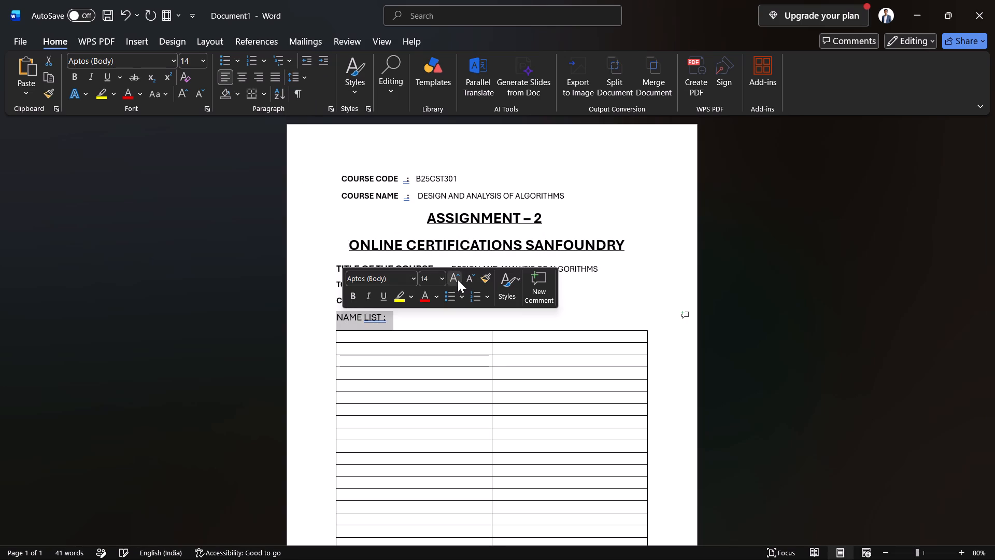
{"action": "triple_click", "coordinate": [472, 279]}
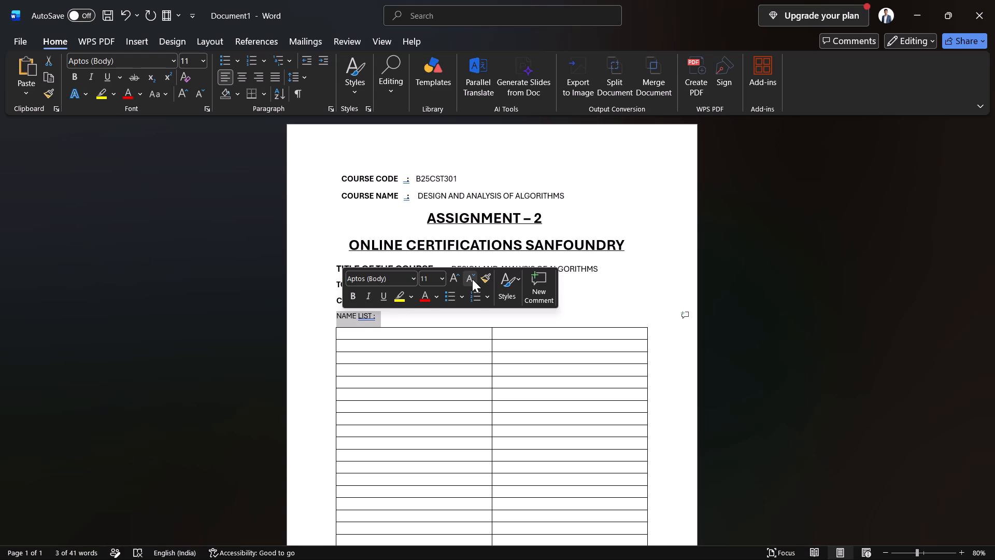
{"action": "left_click", "coordinate": [379, 302]}
{"action": "left_click", "coordinate": [305, 342]}
{"action": "left_click", "coordinate": [312, 346]}
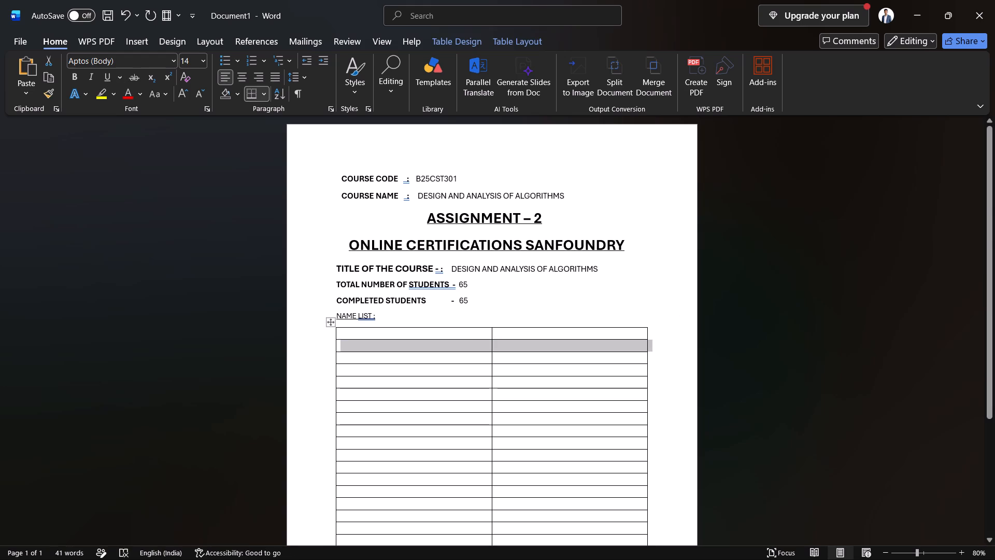
Paste the copied six-row block once more below the table to extend it further.
{"action": "scroll", "coordinate": [385, 369], "scroll_direction": "down", "scroll_amount": 1}
{"action": "left_click", "coordinate": [377, 161]}
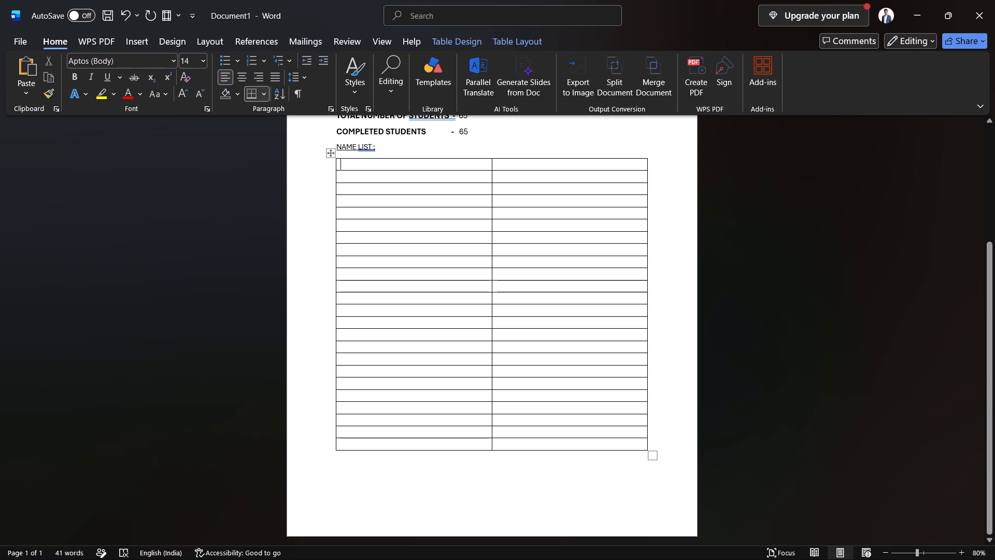
{"action": "left_click", "coordinate": [377, 161]}
{"action": "left_click", "coordinate": [634, 458]}
{"action": "key", "text": "ctrl+v"}
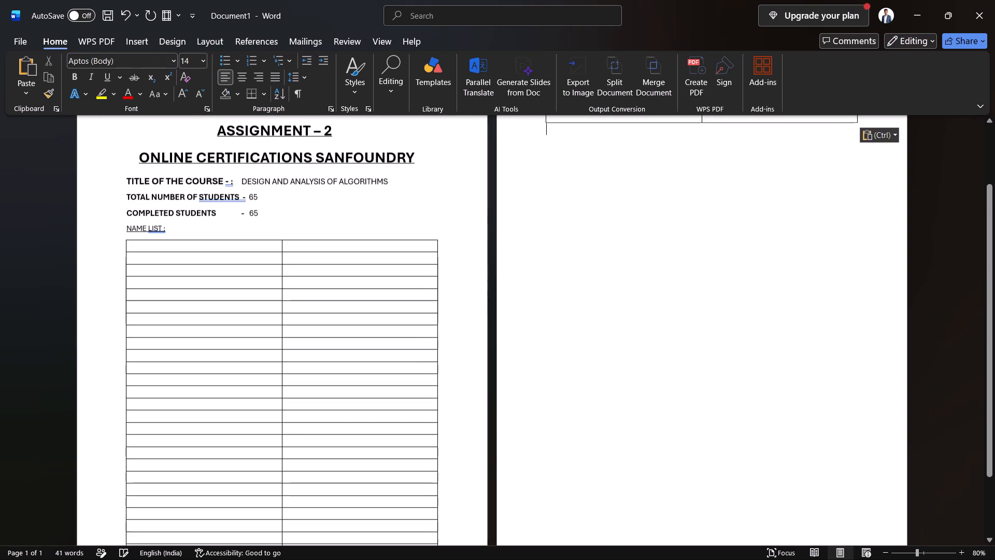
{"action": "scroll", "coordinate": [634, 458], "scroll_direction": "up", "scroll_amount": 1}
{"action": "scroll", "coordinate": [634, 458], "scroll_direction": "down", "scroll_amount": 2}
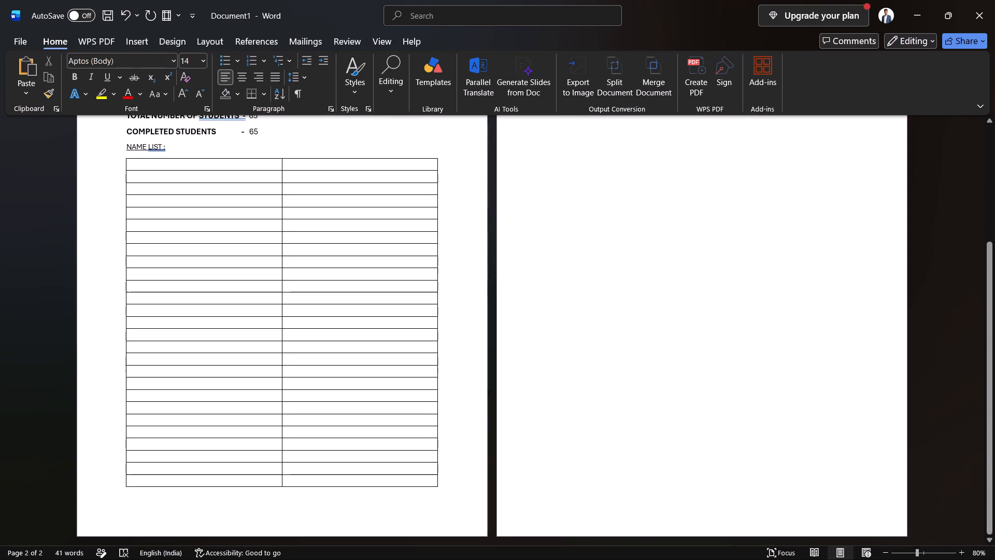
{"action": "left_click", "coordinate": [258, 166]}
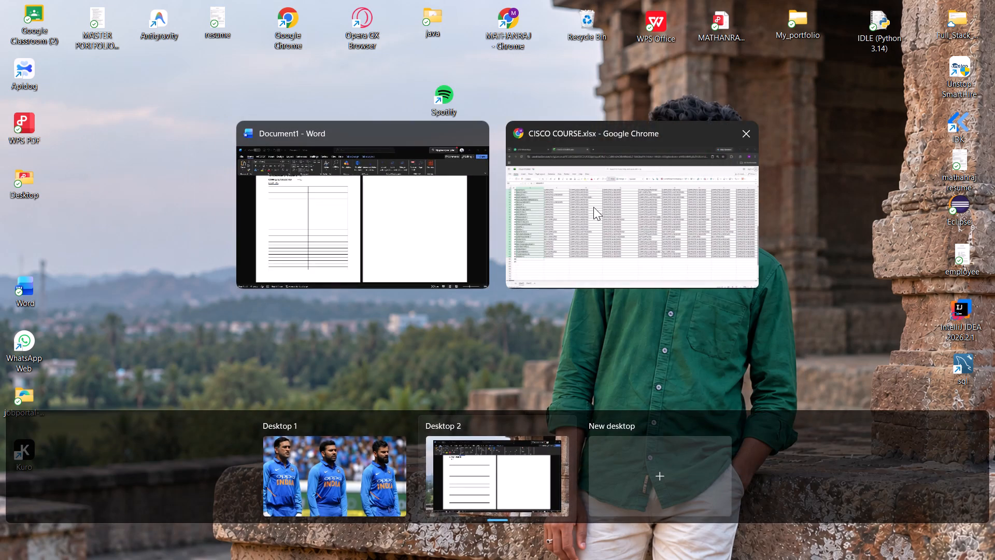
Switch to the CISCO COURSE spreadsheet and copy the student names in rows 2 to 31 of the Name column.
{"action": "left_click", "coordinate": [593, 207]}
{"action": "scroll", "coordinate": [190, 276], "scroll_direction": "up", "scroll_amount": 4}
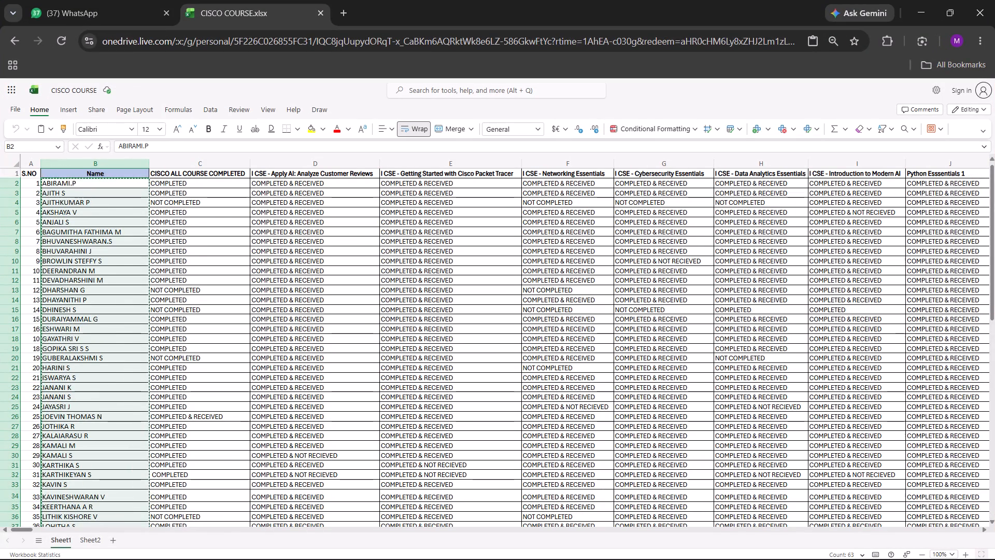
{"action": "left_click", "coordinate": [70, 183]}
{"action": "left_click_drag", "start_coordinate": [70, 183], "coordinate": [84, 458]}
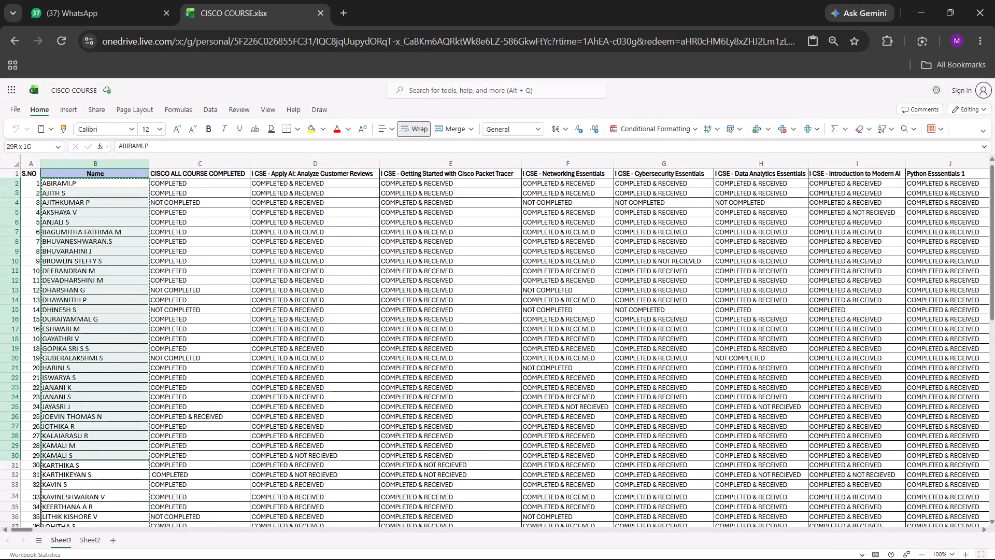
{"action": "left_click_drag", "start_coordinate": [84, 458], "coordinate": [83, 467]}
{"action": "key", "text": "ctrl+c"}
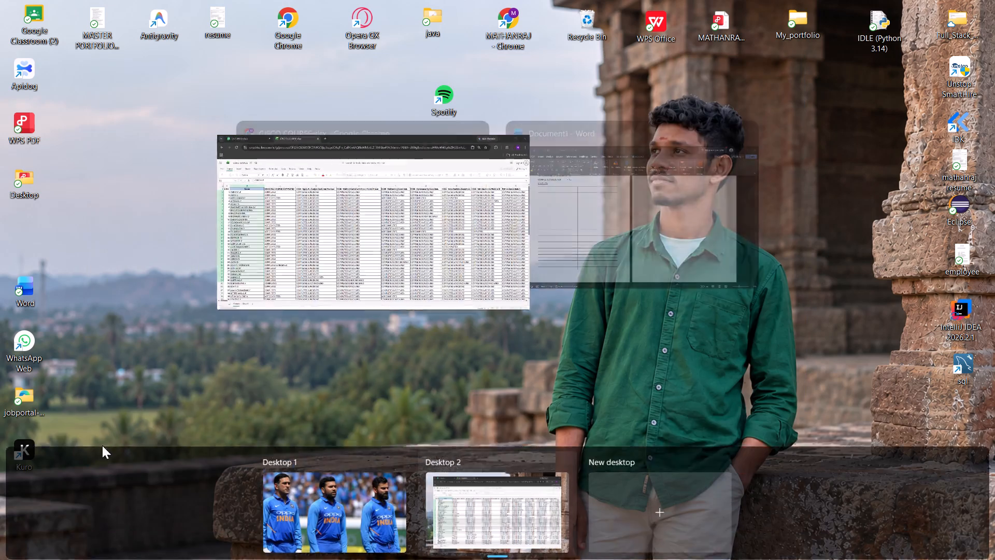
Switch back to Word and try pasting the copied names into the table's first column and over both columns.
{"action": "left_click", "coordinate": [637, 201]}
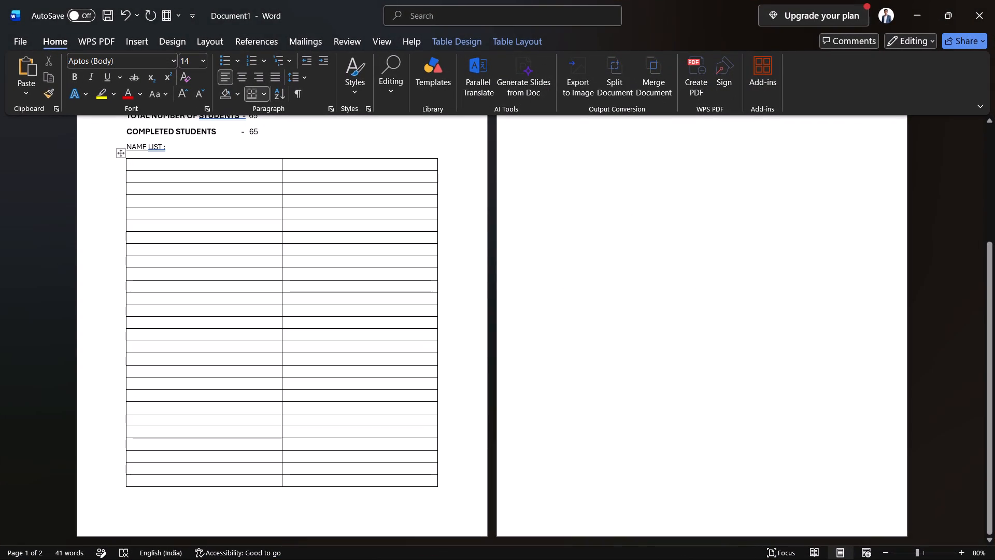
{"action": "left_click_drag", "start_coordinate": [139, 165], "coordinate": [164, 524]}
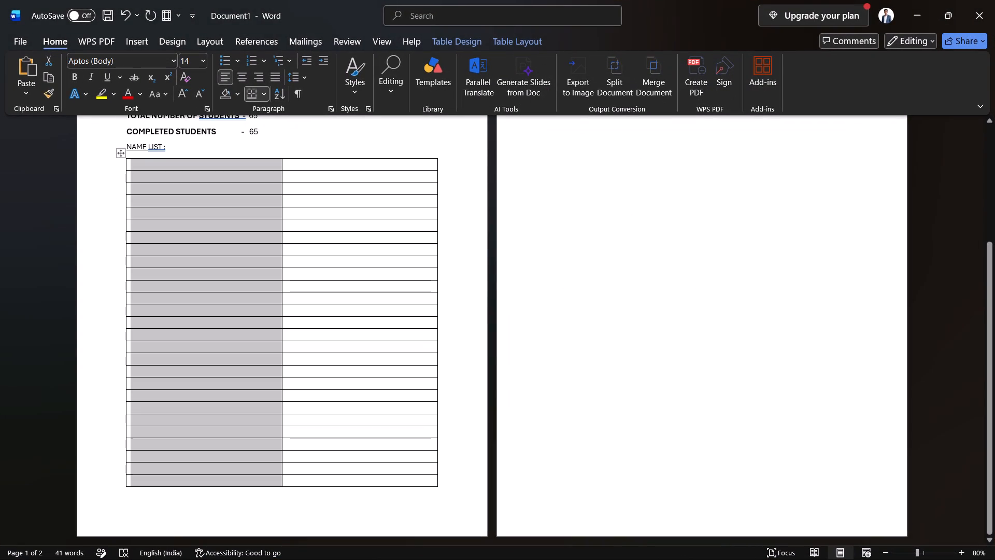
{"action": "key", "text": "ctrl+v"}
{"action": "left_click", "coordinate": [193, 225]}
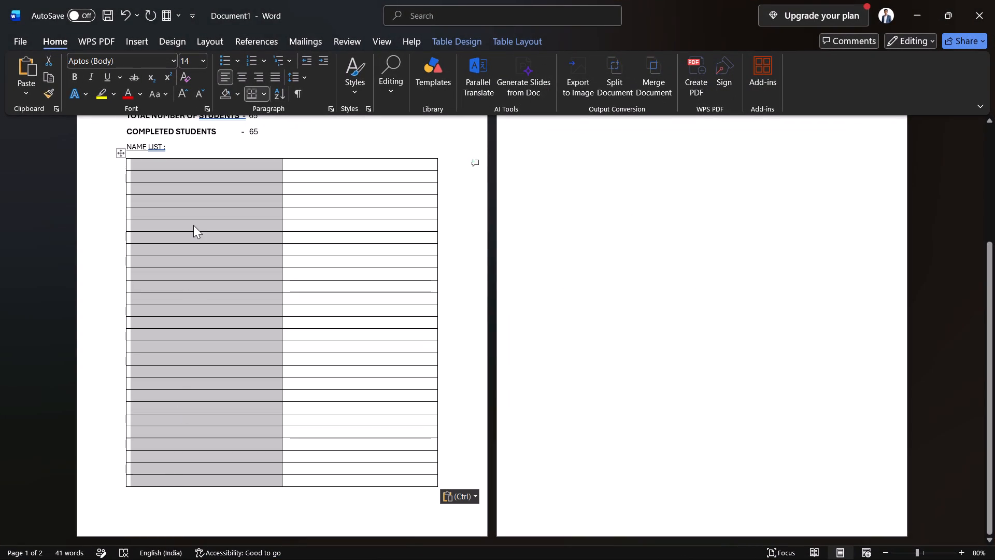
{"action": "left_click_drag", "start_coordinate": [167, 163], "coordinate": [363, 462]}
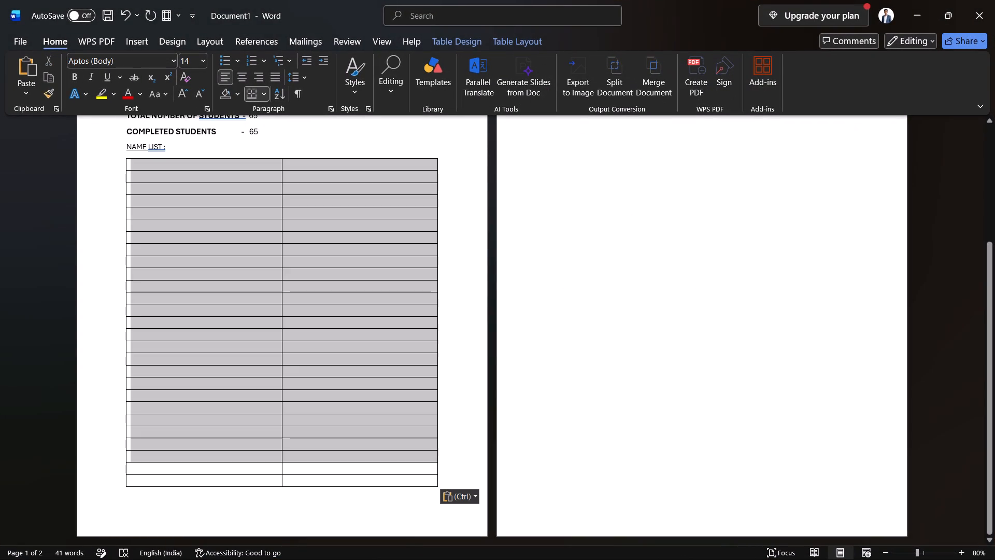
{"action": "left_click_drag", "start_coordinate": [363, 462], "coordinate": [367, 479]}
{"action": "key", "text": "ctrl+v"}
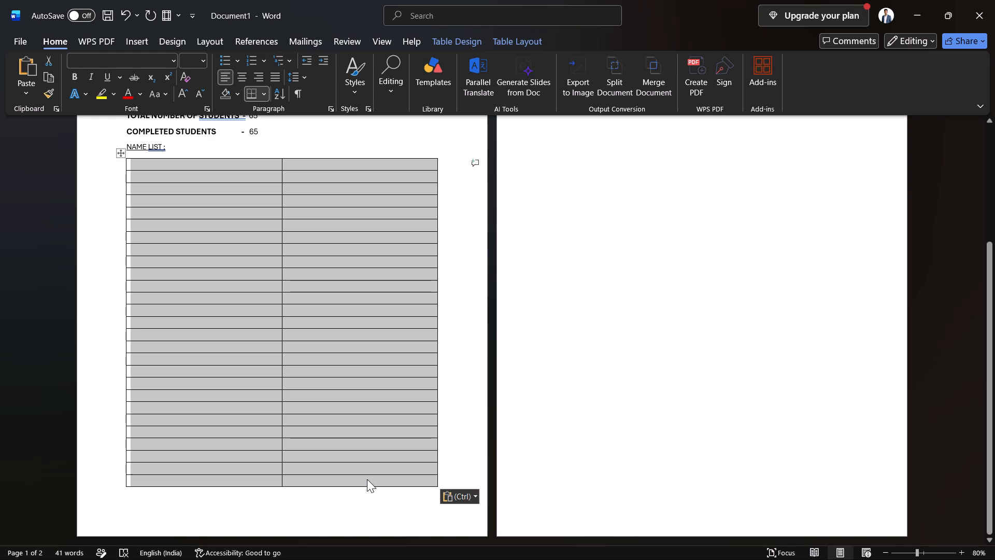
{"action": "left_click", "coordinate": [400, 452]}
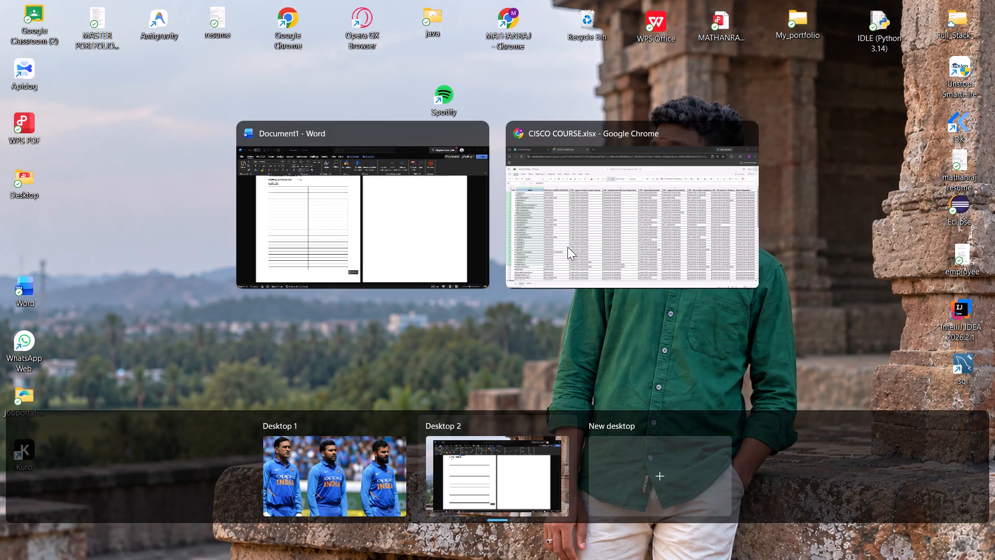
Switch to the CISCO COURSE spreadsheet and copy the student names in rows 2 to 21 of the Name column.
{"action": "left_click", "coordinate": [567, 247]}
{"action": "left_click", "coordinate": [133, 187]}
{"action": "left_click_drag", "start_coordinate": [133, 187], "coordinate": [109, 374]}
{"action": "key", "text": "ctrl+c"}
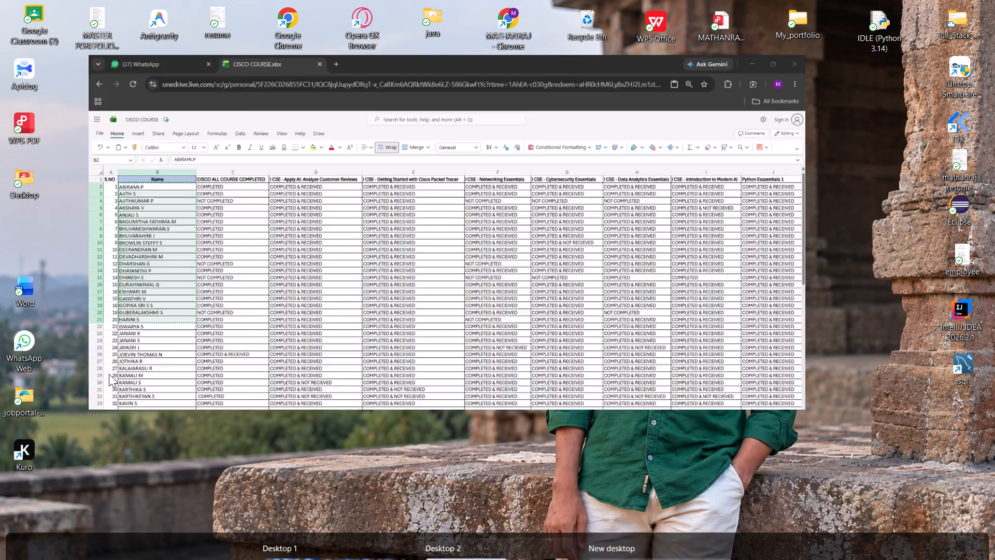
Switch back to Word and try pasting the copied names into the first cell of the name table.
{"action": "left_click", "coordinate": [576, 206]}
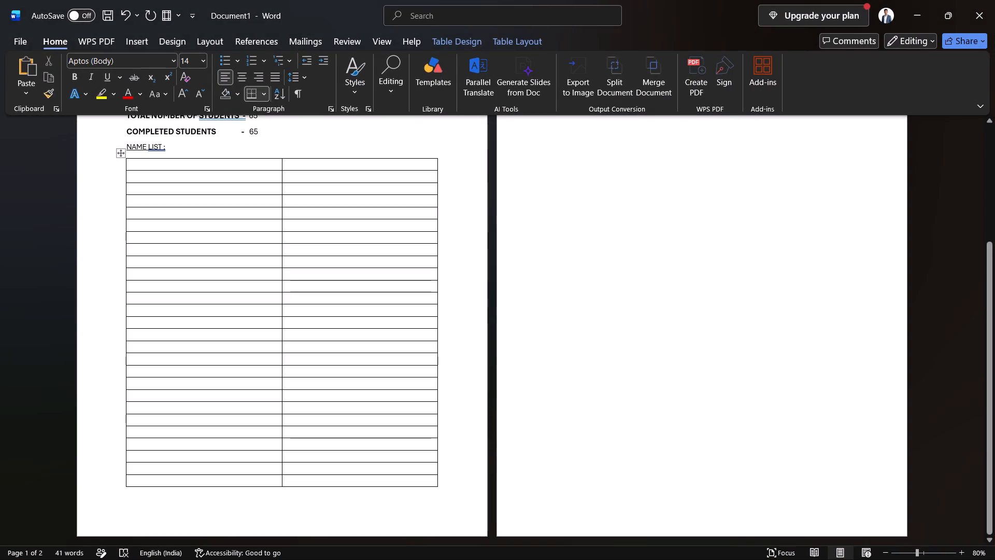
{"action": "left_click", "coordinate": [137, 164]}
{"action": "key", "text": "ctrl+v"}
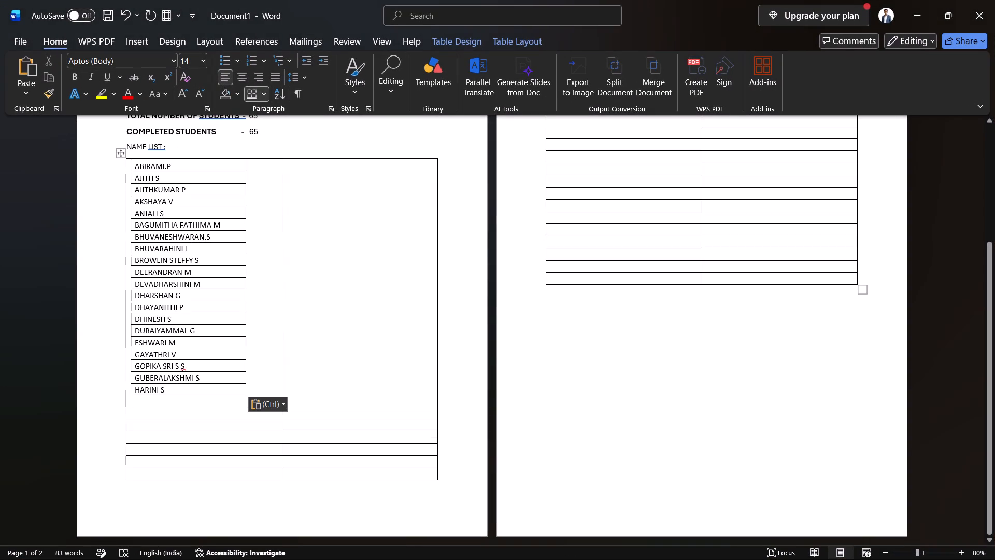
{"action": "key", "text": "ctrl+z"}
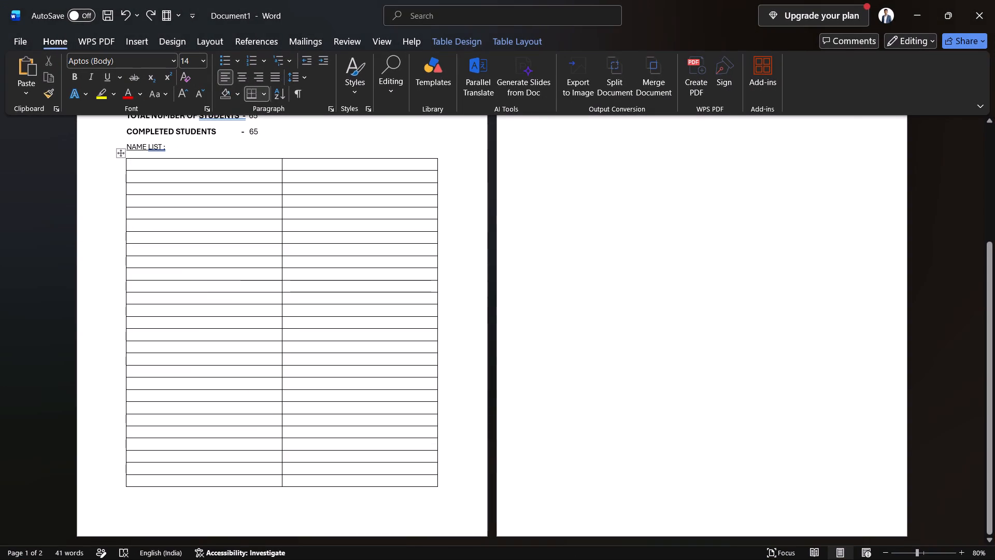
Paste the copied names over the first 25 cells of the table's first column.
{"action": "left_click_drag", "start_coordinate": [157, 165], "coordinate": [176, 456]}
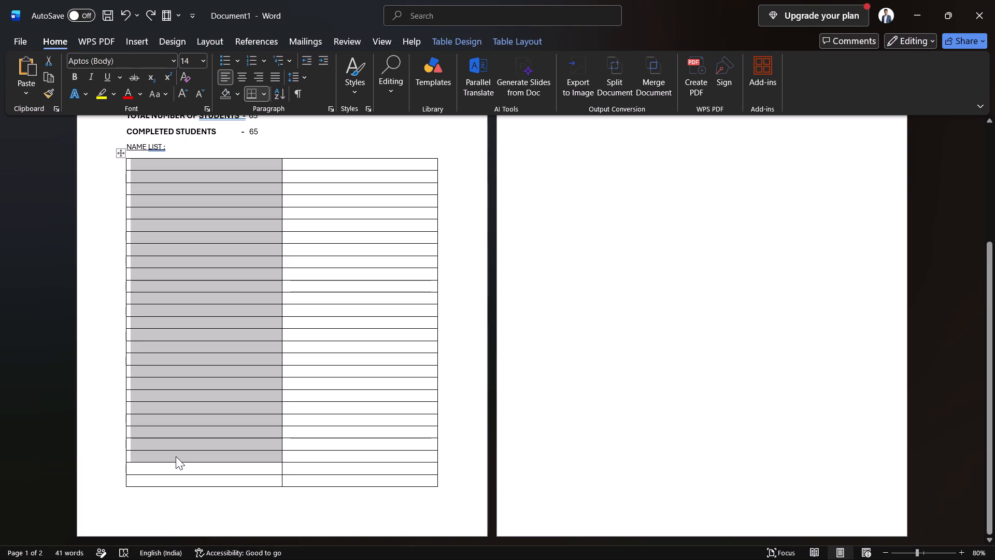
{"action": "key", "text": "ctrl+v"}
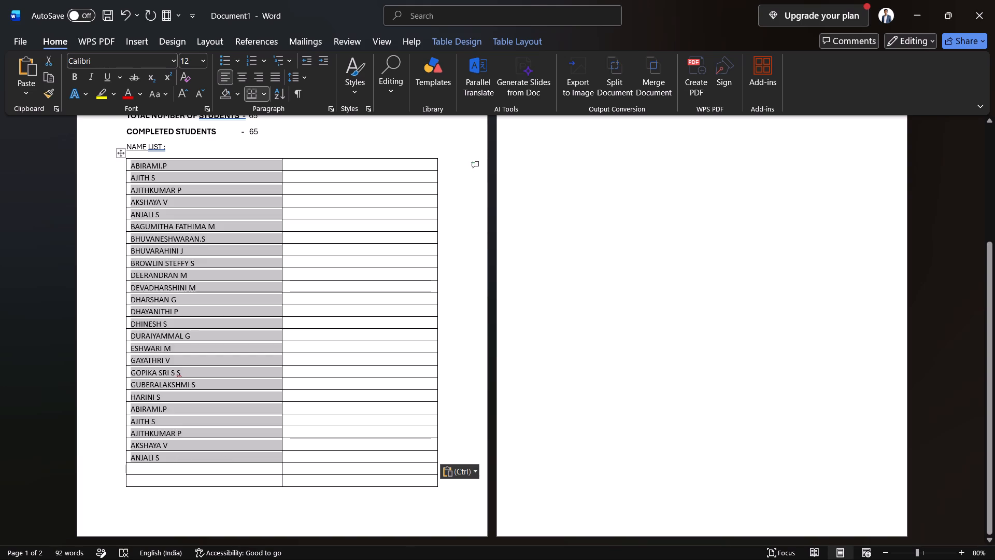
{"action": "left_click", "coordinate": [312, 432]}
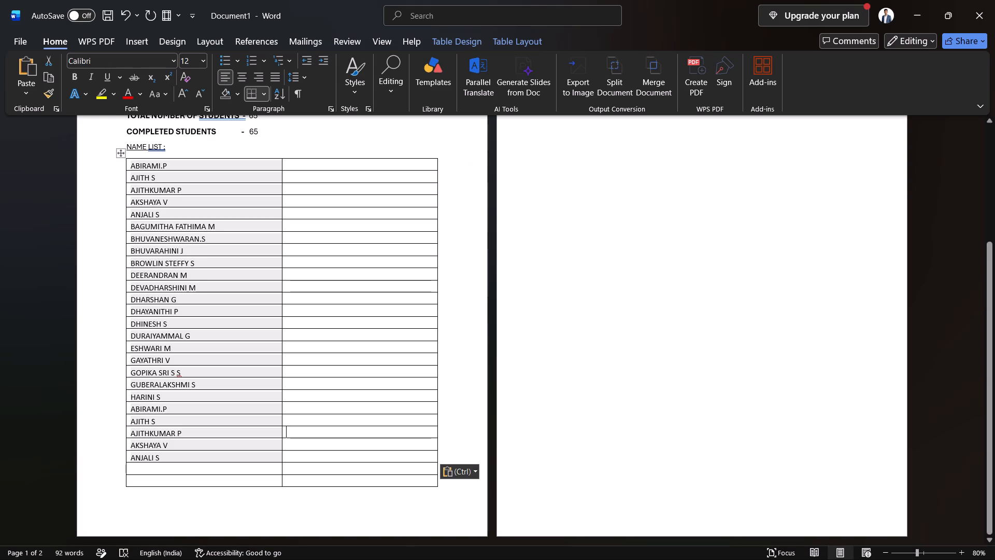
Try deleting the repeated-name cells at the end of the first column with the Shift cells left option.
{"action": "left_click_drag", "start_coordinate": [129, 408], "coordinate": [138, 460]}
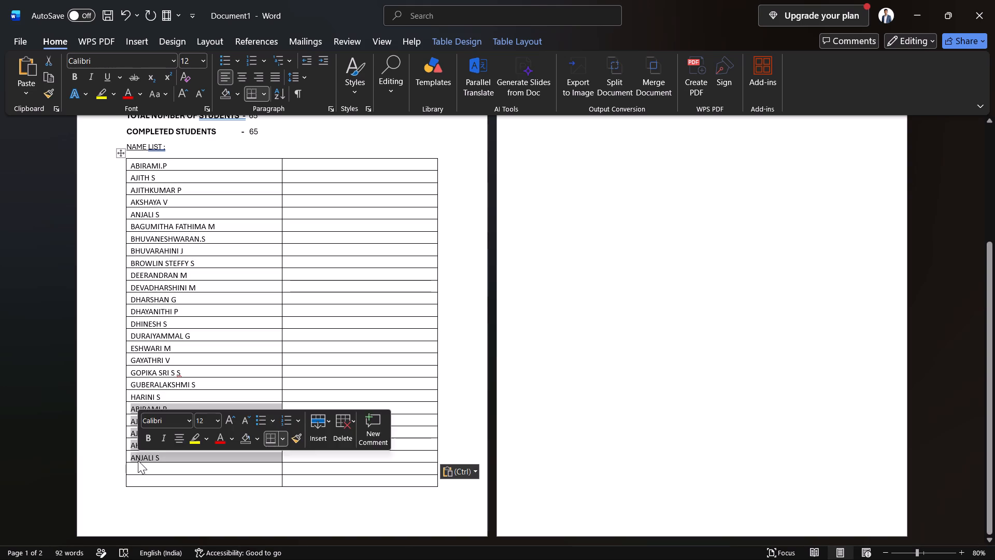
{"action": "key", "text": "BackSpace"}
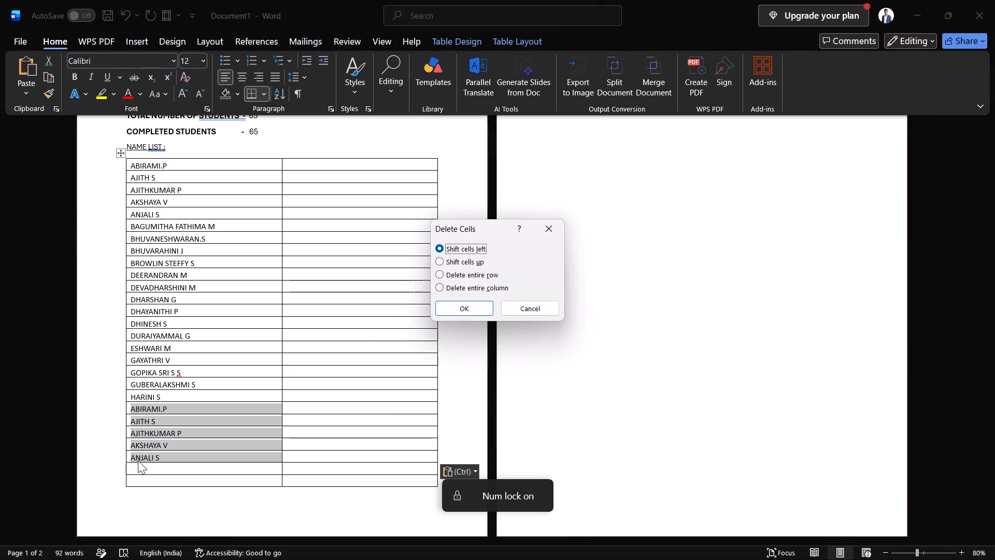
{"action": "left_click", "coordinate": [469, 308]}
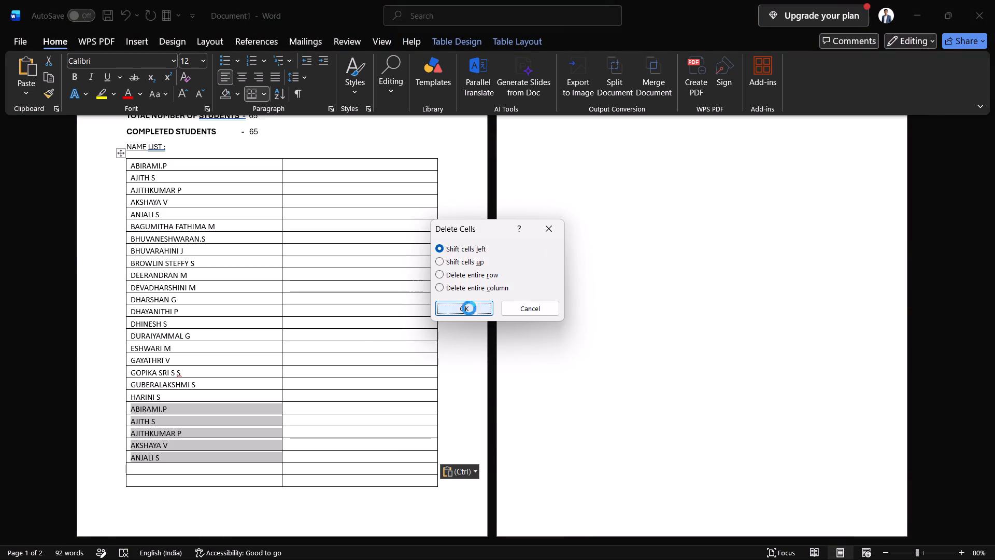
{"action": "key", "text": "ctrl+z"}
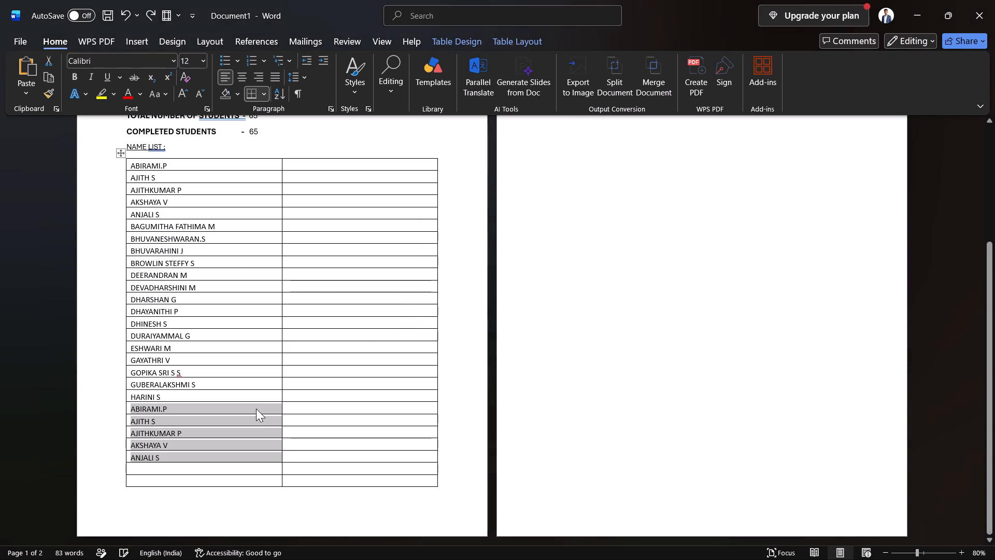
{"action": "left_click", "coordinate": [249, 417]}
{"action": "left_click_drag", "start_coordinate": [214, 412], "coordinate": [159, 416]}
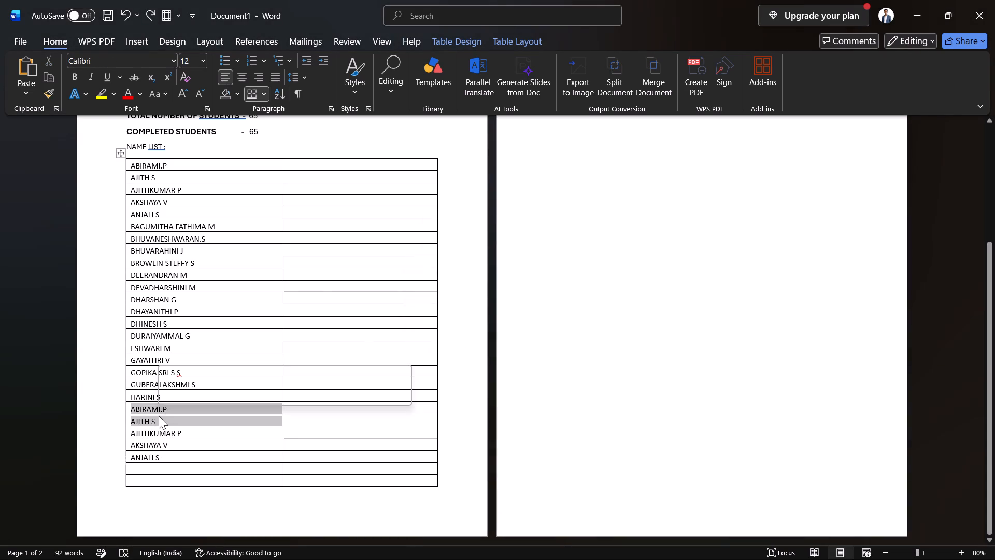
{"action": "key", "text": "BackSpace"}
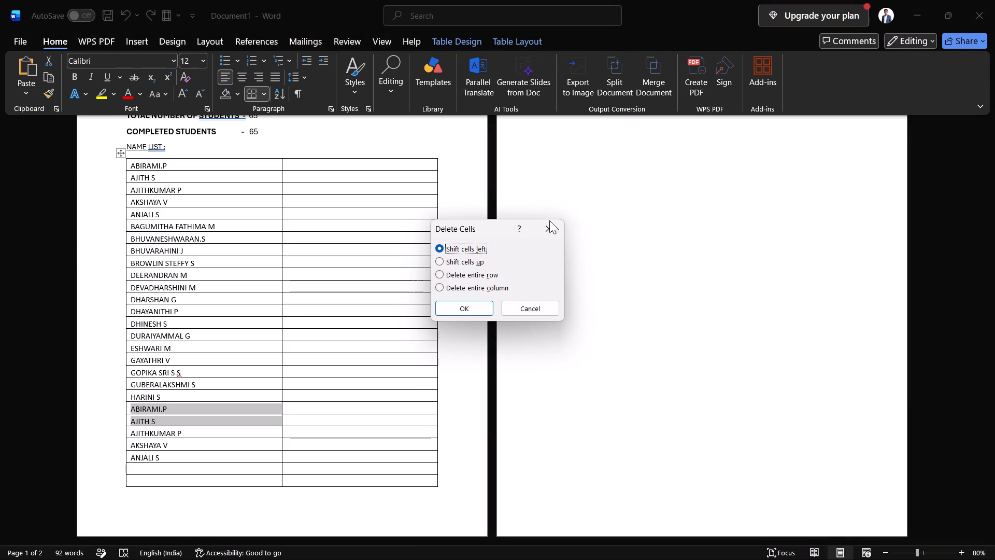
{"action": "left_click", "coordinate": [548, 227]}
Clear the text of the five repeated names at the end of the first column, keeping their cells.
{"action": "left_click", "coordinate": [207, 410]}
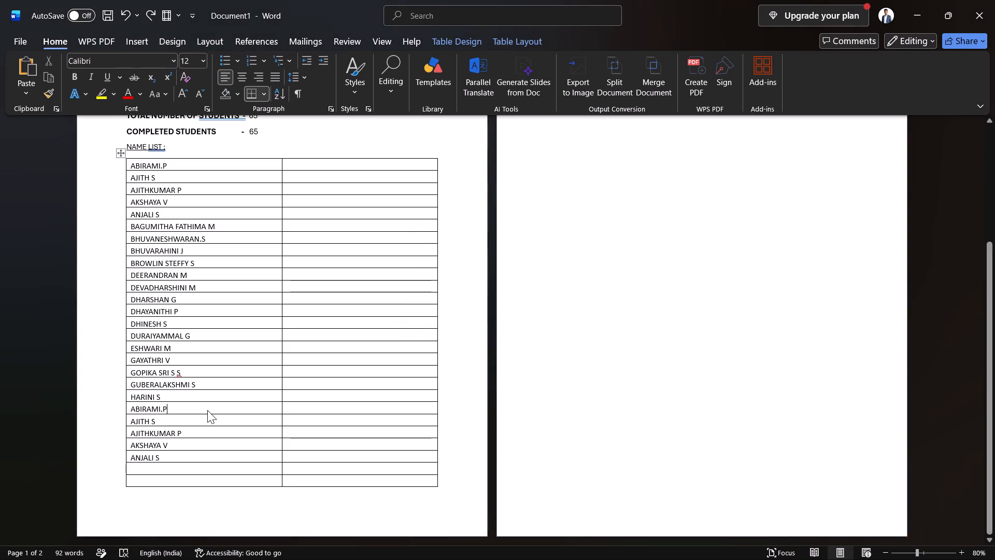
{"action": "left_click", "coordinate": [207, 410]}
{"action": "key", "text": "BackSpace"}
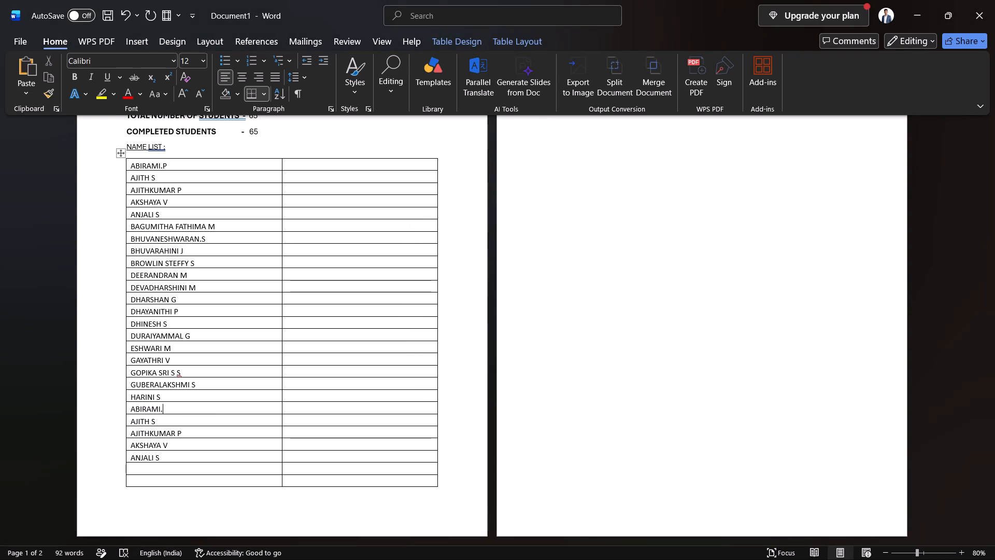
{"action": "key", "text": "ctrl+BackSpace"}
{"action": "key", "text": "ctrl+BackSpace"}
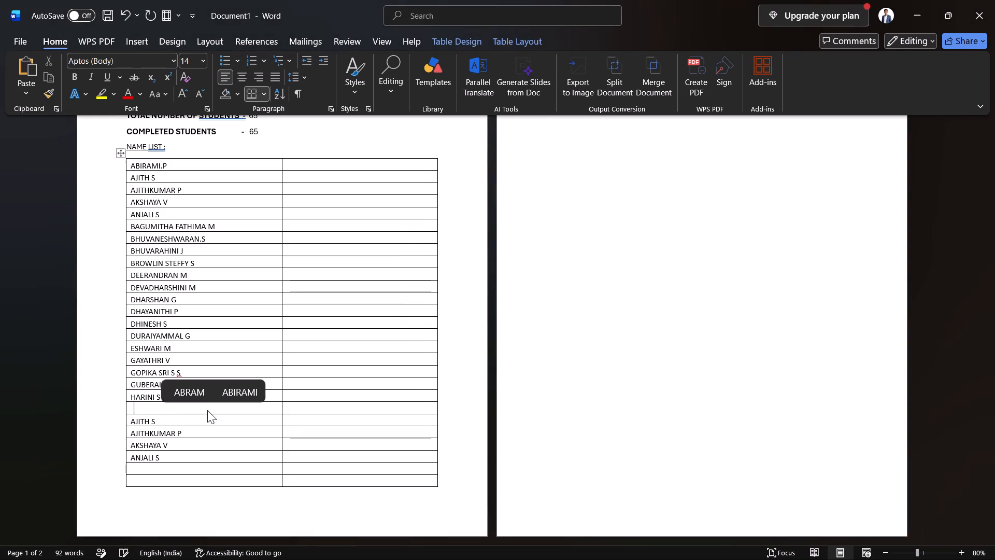
{"action": "left_click", "coordinate": [202, 422]}
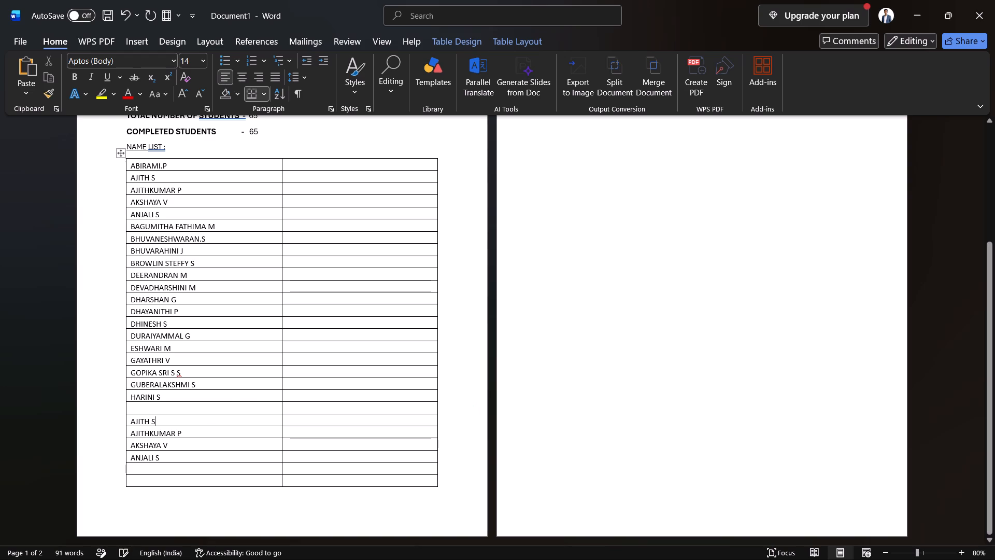
{"action": "key", "text": "ctrl+BackSpace"}
{"action": "key", "text": "ctrl+BackSpace"}
{"action": "left_click", "coordinate": [202, 428]}
{"action": "key", "text": "ctrl+BackSpace"}
{"action": "key", "text": "ctrl+BackSpace"}
{"action": "left_click", "coordinate": [195, 442]}
{"action": "key", "text": "ctrl+BackSpace"}
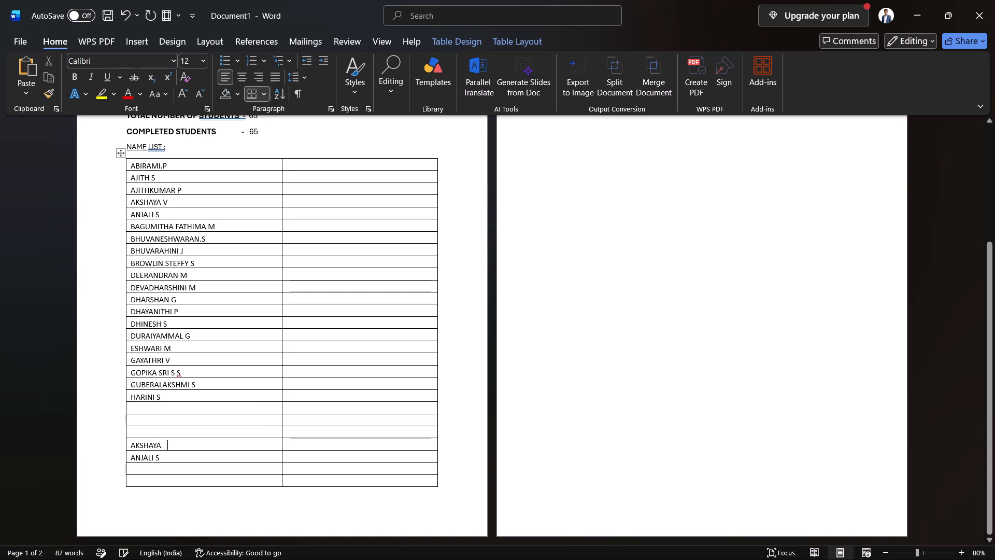
{"action": "key", "text": "ctrl+BackSpace"}
{"action": "left_click", "coordinate": [190, 455]}
{"action": "key", "text": "ctrl+BackSpace"}
{"action": "key", "text": "ctrl+BackSpace"}
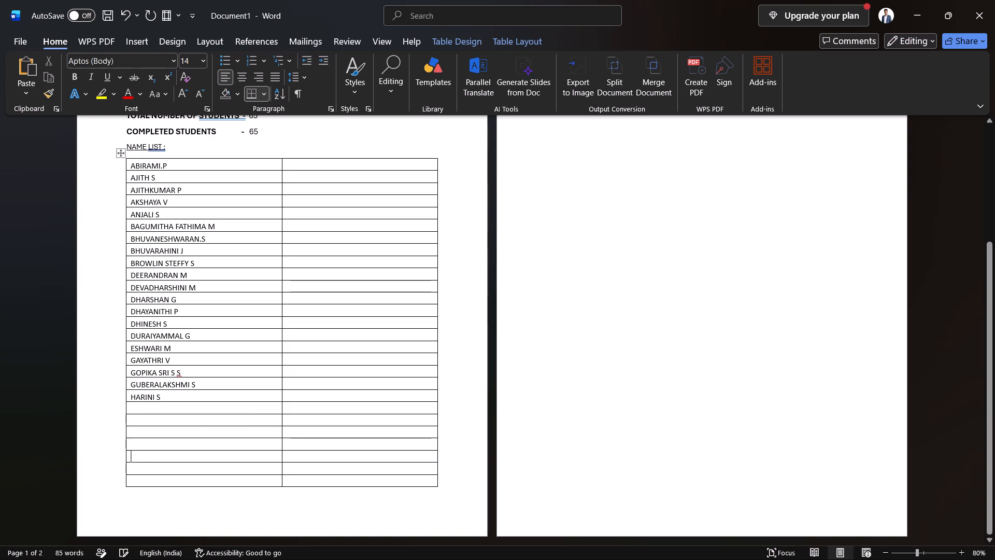
Switch to the CISCO COURSE spreadsheet and copy the student names in rows 22 to 28 of the Name column.
{"action": "left_click", "coordinate": [173, 408]}
{"action": "left_click", "coordinate": [583, 253]}
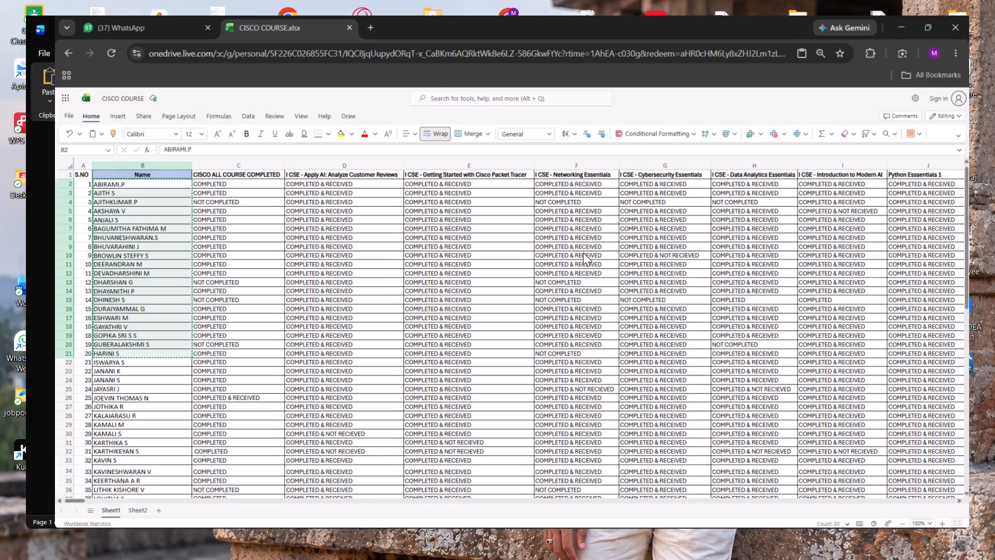
{"action": "left_click_drag", "start_coordinate": [91, 380], "coordinate": [89, 399]}
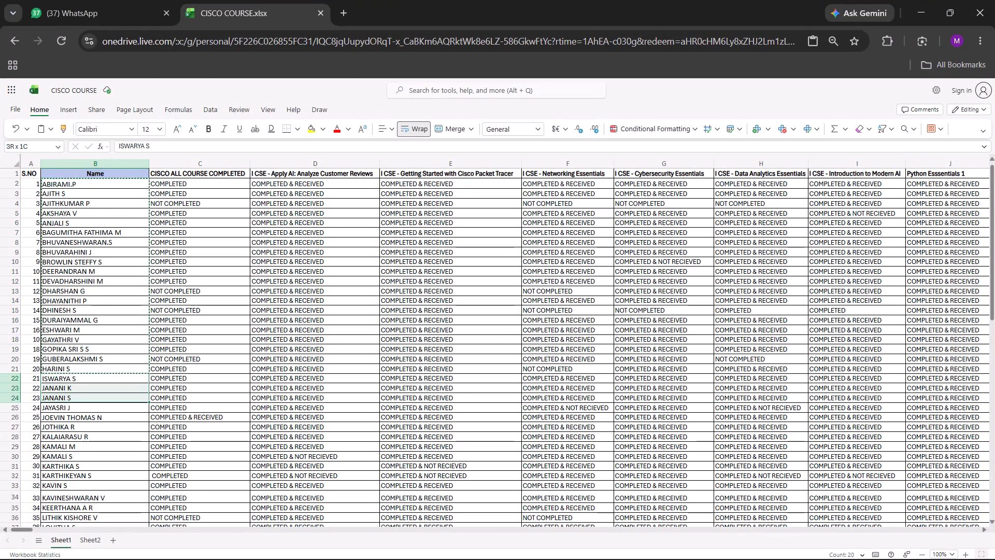
{"action": "left_click_drag", "start_coordinate": [89, 399], "coordinate": [89, 410]}
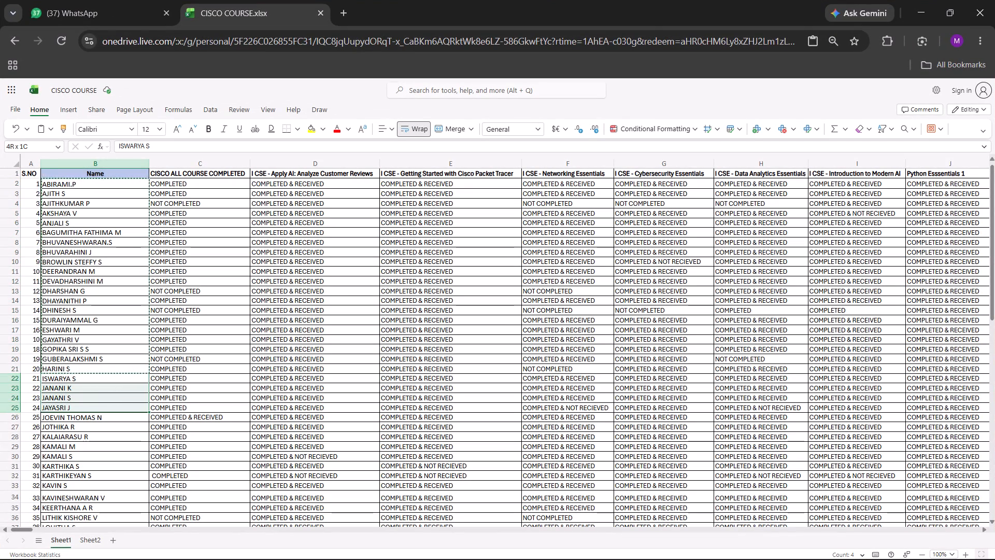
{"action": "left_click_drag", "start_coordinate": [89, 410], "coordinate": [91, 427]}
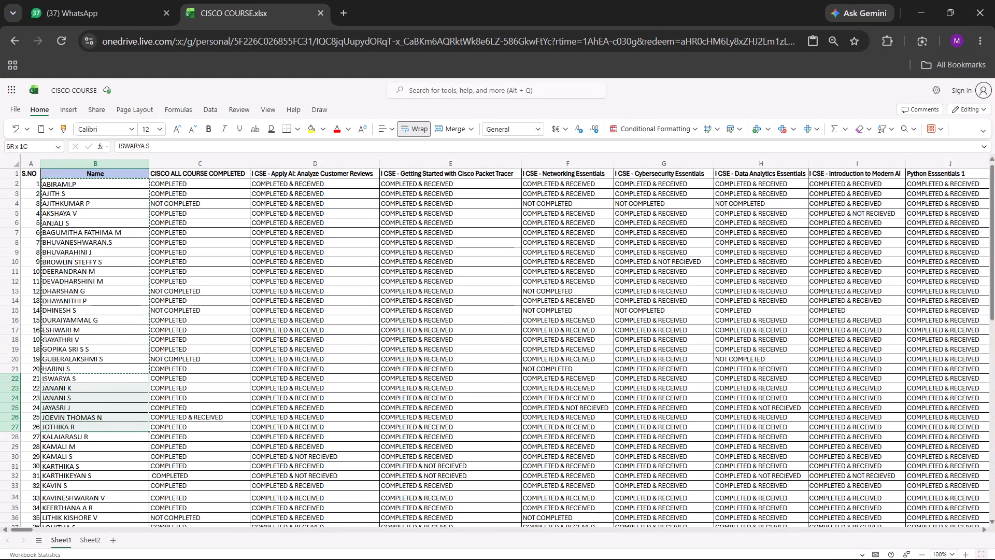
{"action": "left_click_drag", "start_coordinate": [91, 427], "coordinate": [92, 433]}
{"action": "key", "text": "ctrl+c"}
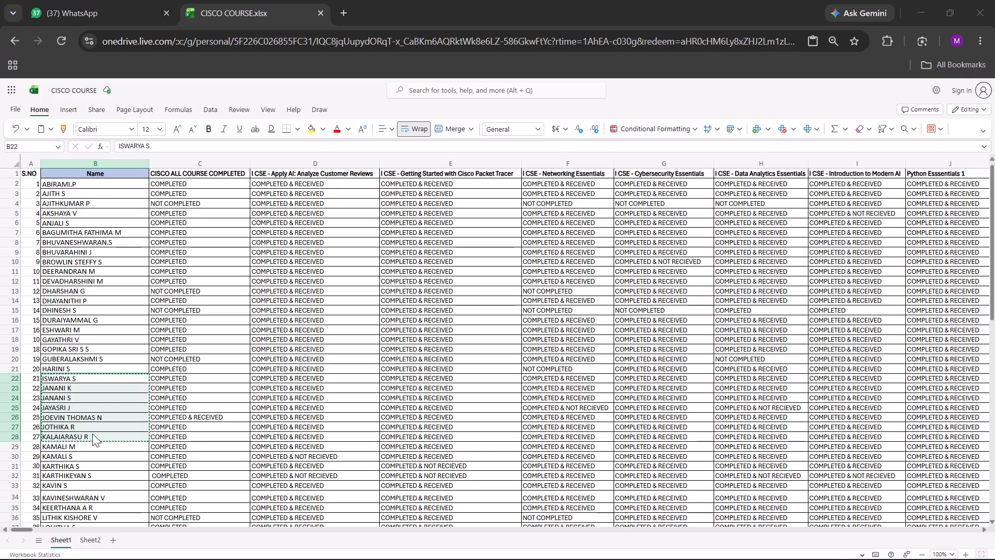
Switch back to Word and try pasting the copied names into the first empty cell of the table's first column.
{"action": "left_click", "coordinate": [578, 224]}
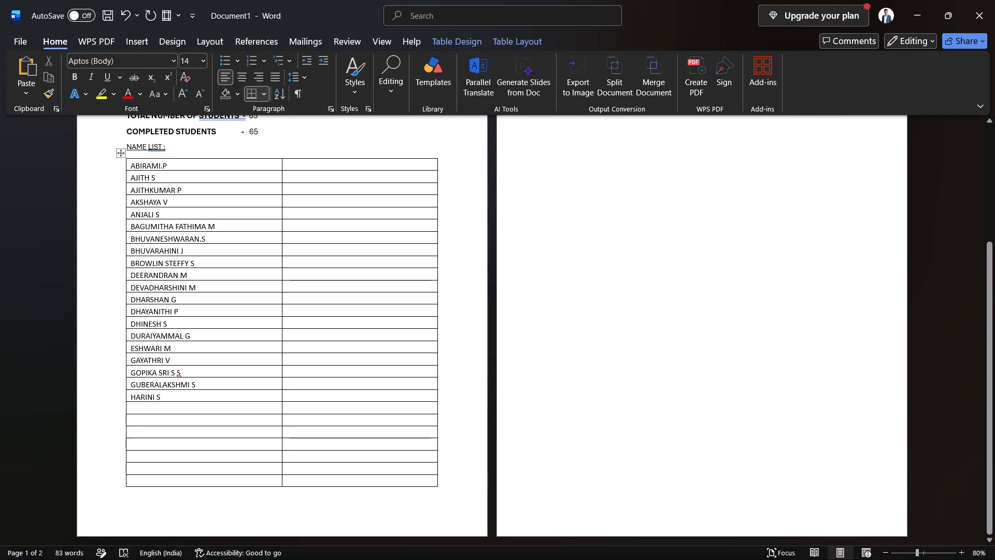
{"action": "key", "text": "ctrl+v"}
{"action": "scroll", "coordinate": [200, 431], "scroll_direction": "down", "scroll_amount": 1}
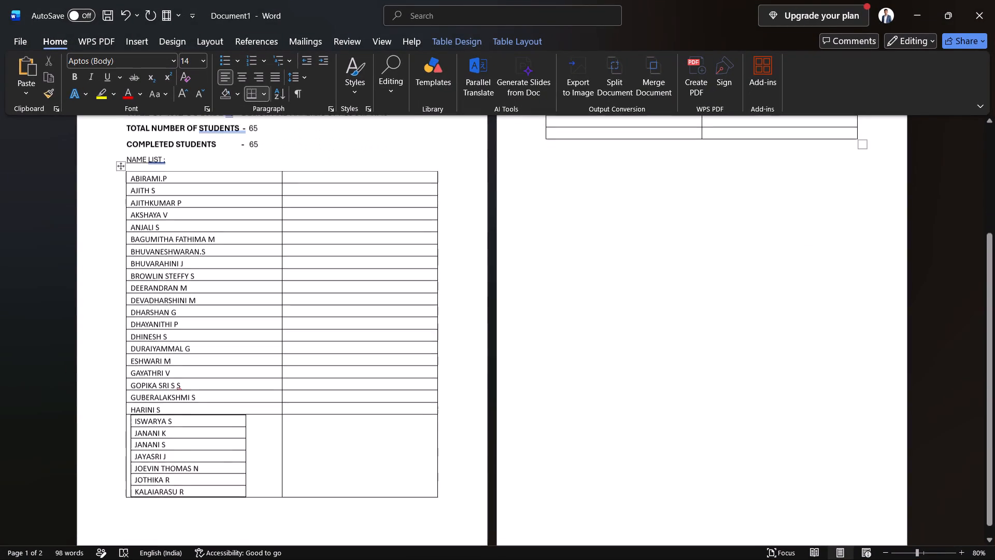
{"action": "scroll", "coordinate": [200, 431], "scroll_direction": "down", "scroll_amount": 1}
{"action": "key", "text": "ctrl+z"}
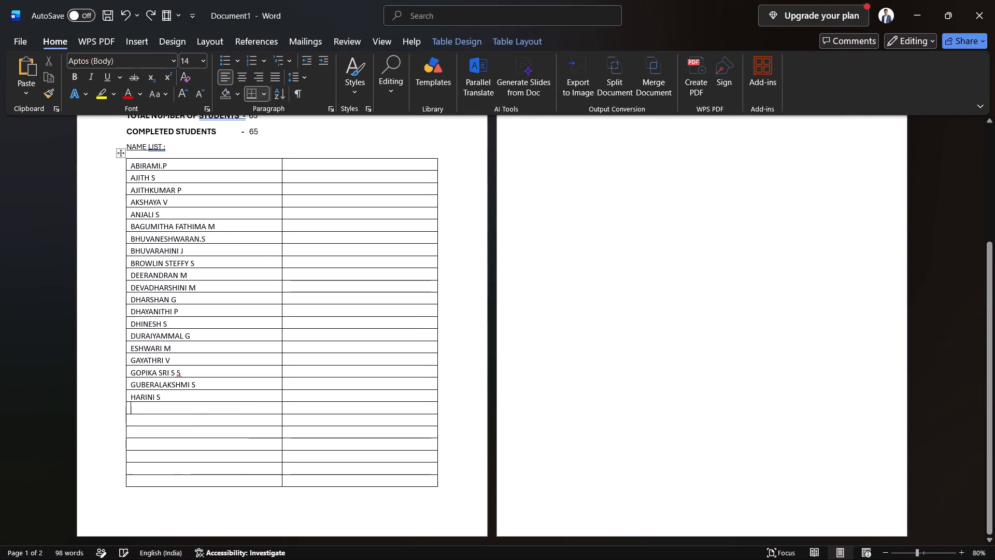
Paste the copied names over the seven empty cells at the end of the table's first column.
{"action": "left_click_drag", "start_coordinate": [194, 406], "coordinate": [187, 484]}
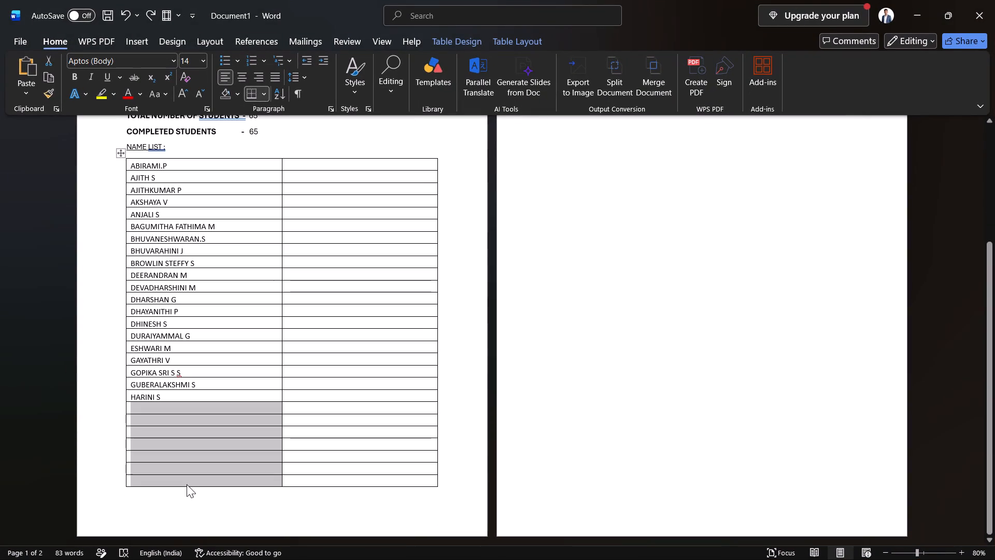
{"action": "key", "text": "ctrl+v"}
{"action": "scroll", "coordinate": [187, 484], "scroll_direction": "down", "scroll_amount": 1}
{"action": "scroll", "coordinate": [187, 484], "scroll_direction": "down", "scroll_amount": 1, "text": "ctrl"}
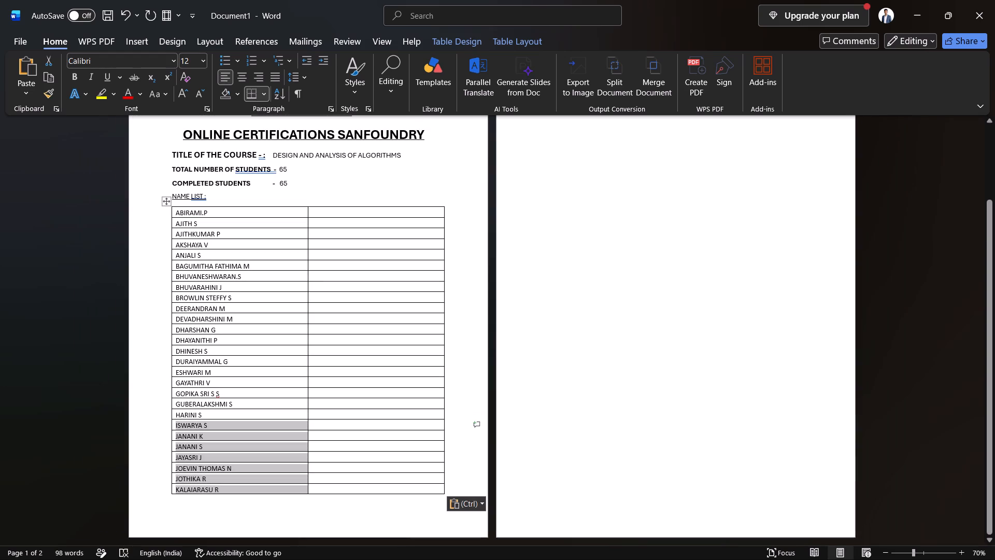
Reduce the font size of all names in the table's first column to 10.
{"action": "left_click_drag", "start_coordinate": [176, 211], "coordinate": [254, 523]}
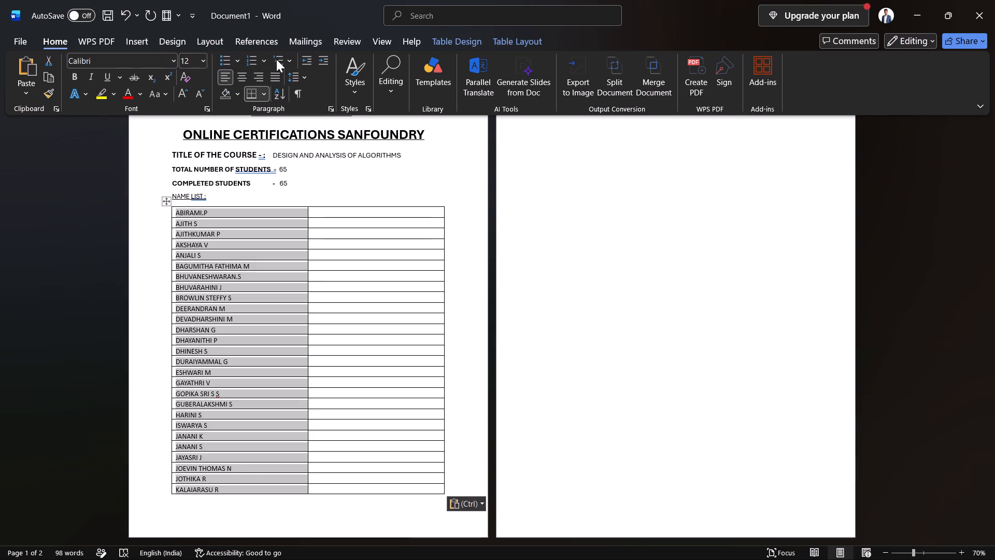
{"action": "left_click", "coordinate": [197, 91]}
{"action": "left_click", "coordinate": [197, 91]}
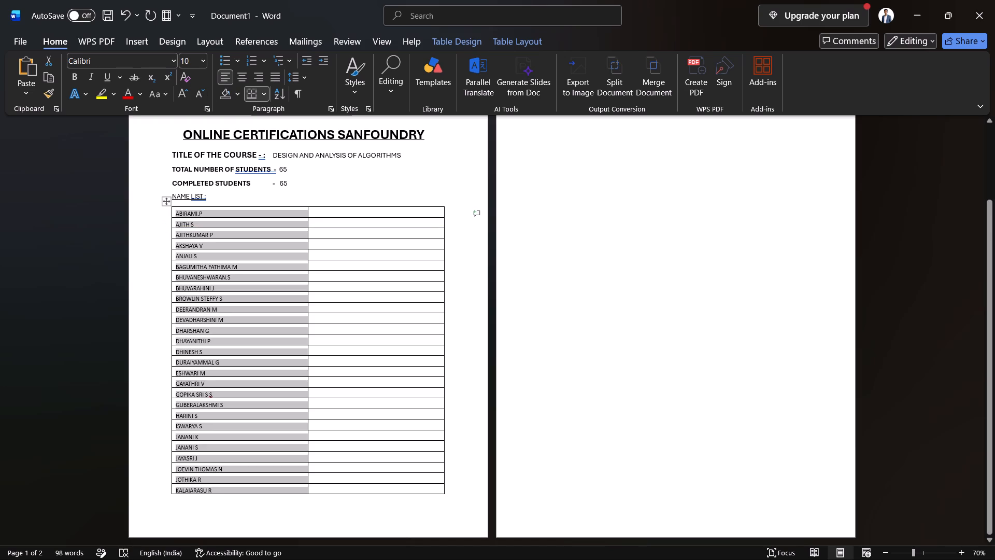
Set the line spacing of the entire NAME LIST table to at least 0.7.
{"action": "left_click", "coordinate": [141, 221]}
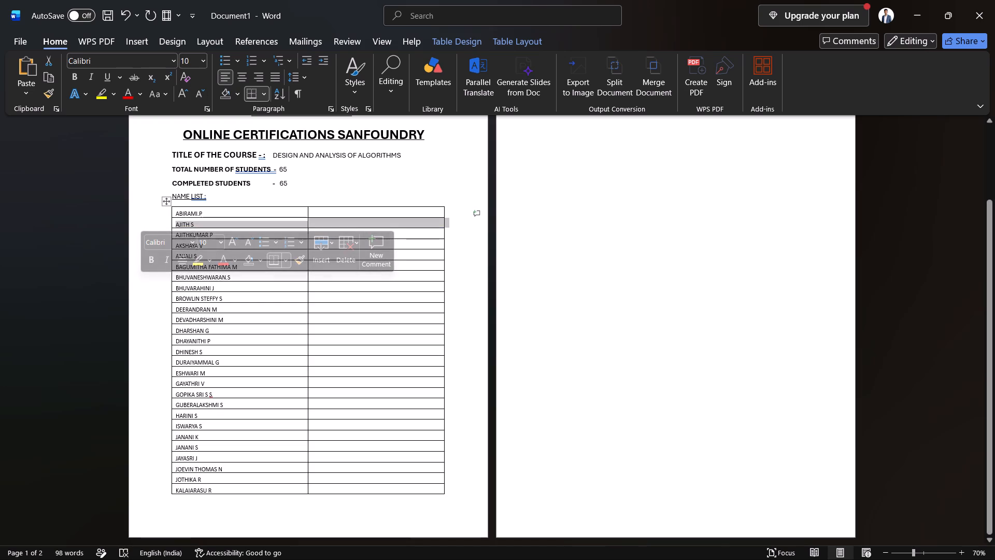
{"action": "left_click", "coordinate": [165, 201]}
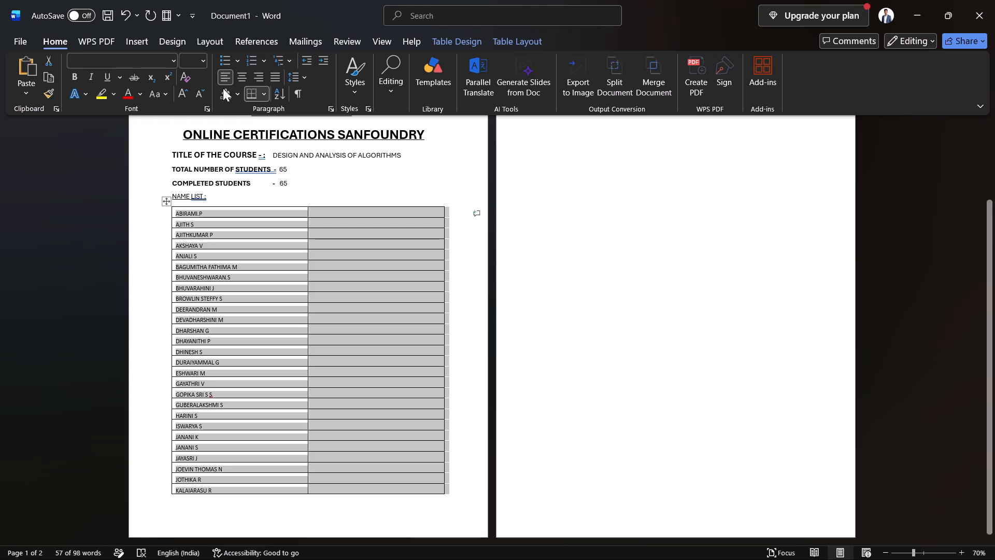
{"action": "left_click", "coordinate": [302, 80]}
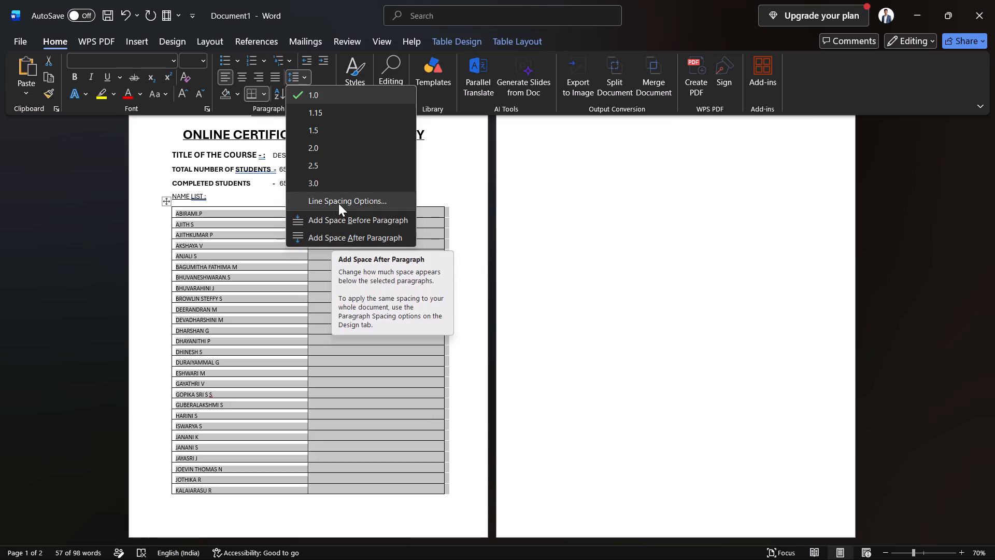
{"action": "left_click", "coordinate": [338, 203]}
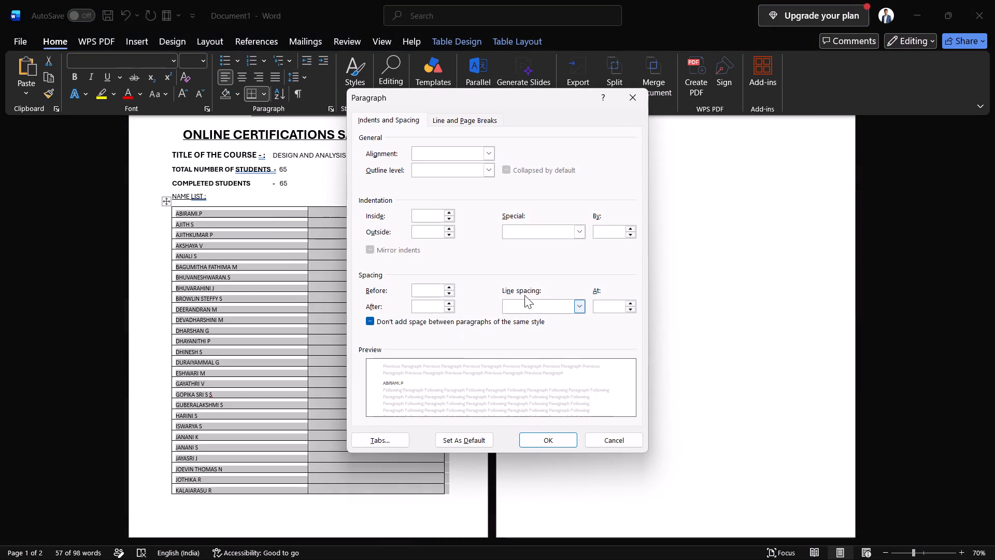
{"action": "left_click", "coordinate": [537, 301]}
{"action": "left_click", "coordinate": [598, 305]}
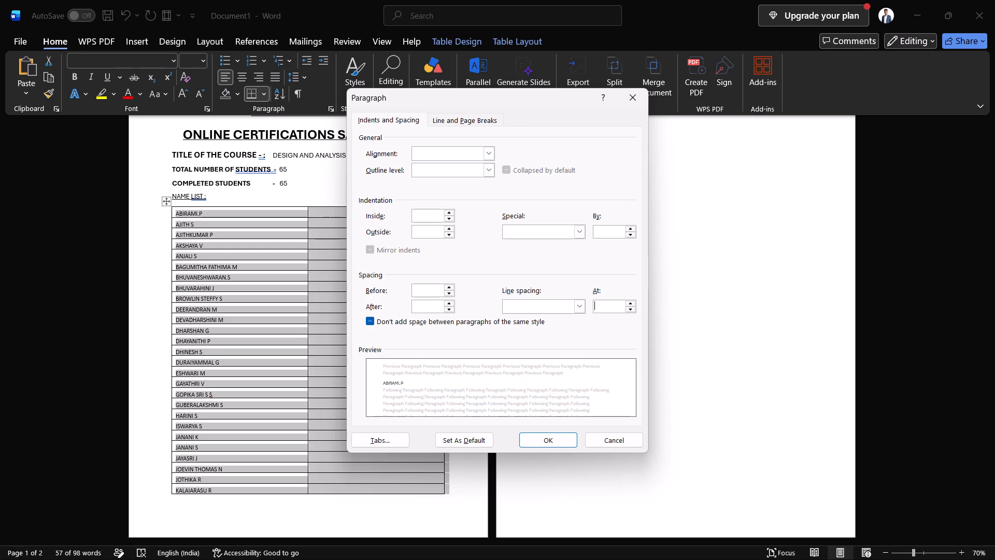
{"action": "type", "text": "0."}
{"action": "key", "text": "BackSpace"}
{"action": "key", "text": "period"}
{"action": "key", "text": "7"}
{"action": "key", "text": "Return"}
{"action": "left_click", "coordinate": [406, 314]}
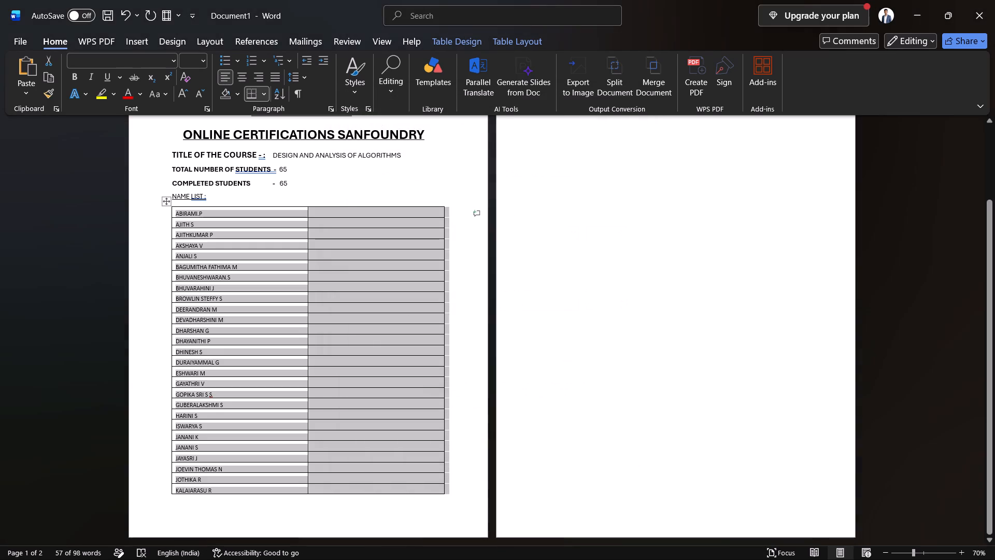
{"action": "scroll", "coordinate": [368, 374], "scroll_direction": "down", "scroll_amount": 1}
{"action": "left_click", "coordinate": [518, 331]}
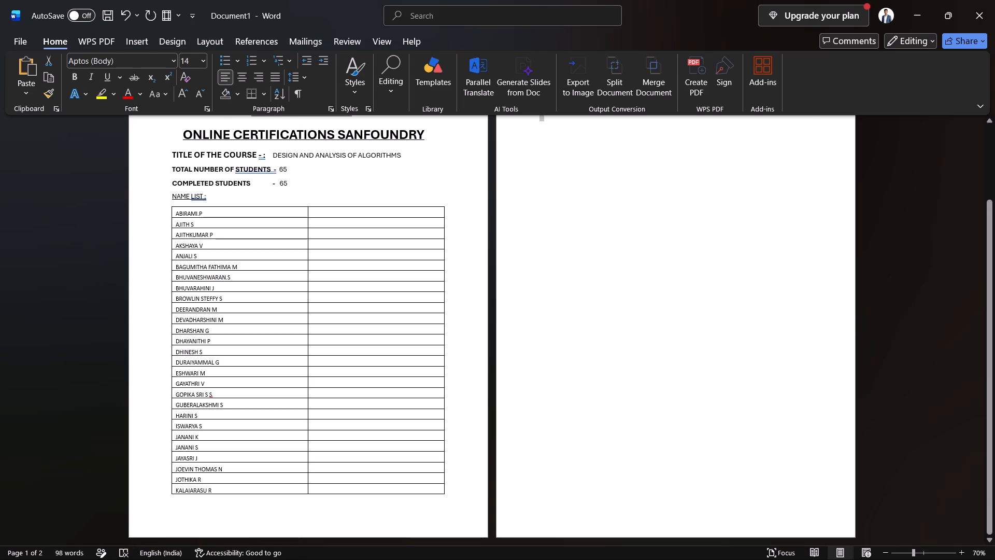
Apply 1.0 line spacing to the COURSE CODE and COURSE NAME lines and to the ASSIGNMENT – 2 and ONLINE CERTIFICATIONS SANFOUNDRY headings.
{"action": "scroll", "coordinate": [218, 206], "scroll_direction": "right", "scroll_amount": 1}
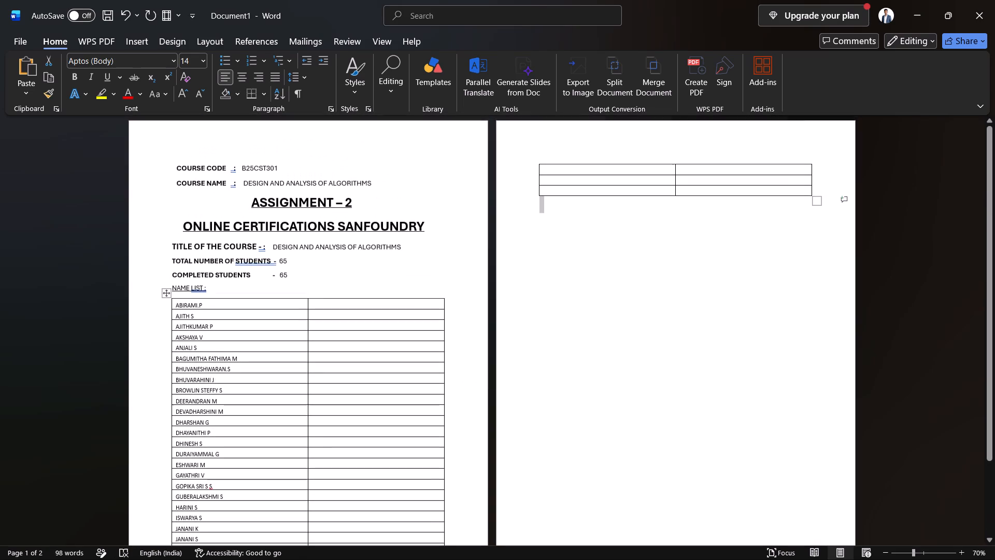
{"action": "left_click_drag", "start_coordinate": [175, 167], "coordinate": [368, 186]}
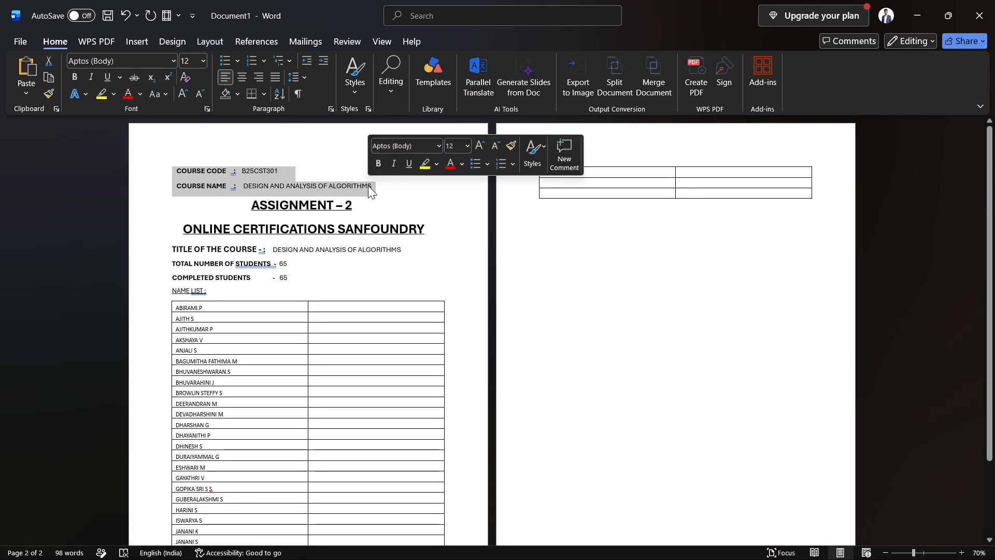
{"action": "left_click", "coordinate": [300, 72]}
{"action": "left_click", "coordinate": [308, 92]}
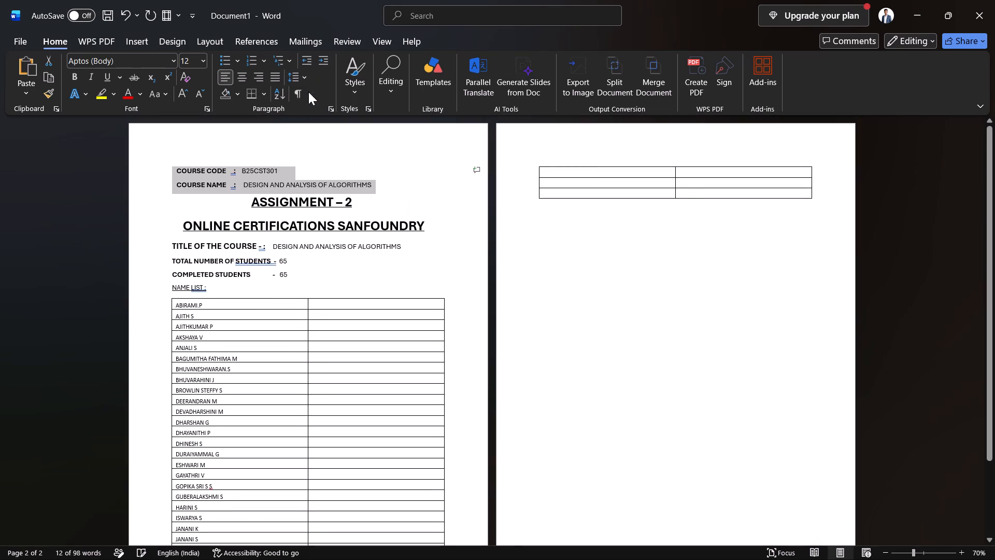
{"action": "left_click_drag", "start_coordinate": [233, 197], "coordinate": [428, 224]}
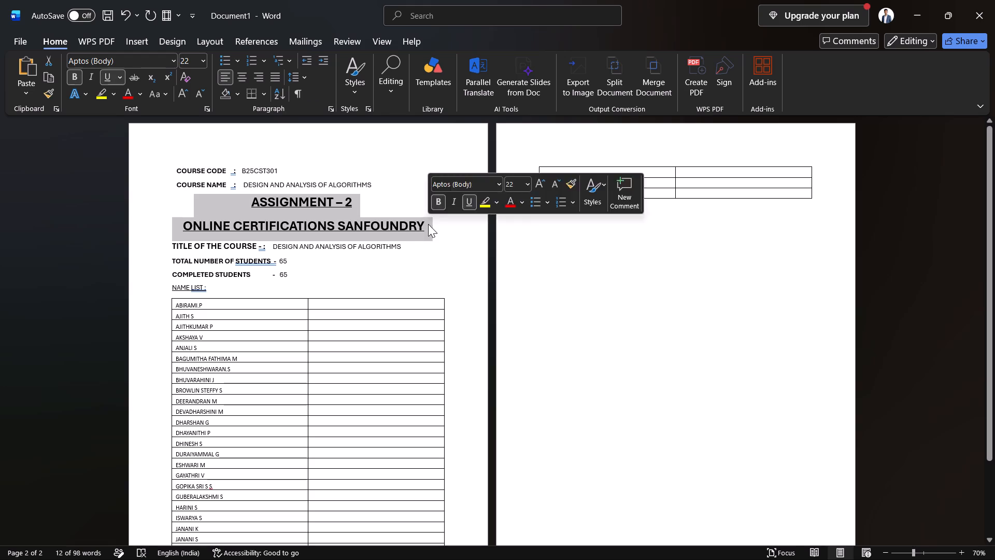
{"action": "left_click_drag", "start_coordinate": [300, 73], "coordinate": [306, 102]}
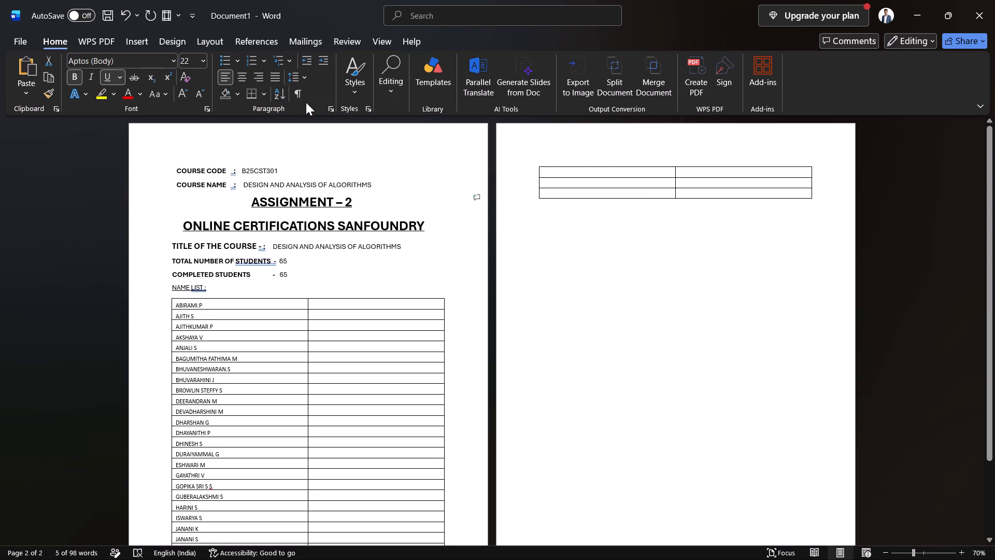
{"action": "left_click", "coordinate": [306, 102]}
{"action": "left_click", "coordinate": [324, 159]}
Insert a new line in the empty second-column cell of the table's last row on the first page.
{"action": "scroll", "coordinate": [324, 159], "scroll_direction": "down", "scroll_amount": 1}
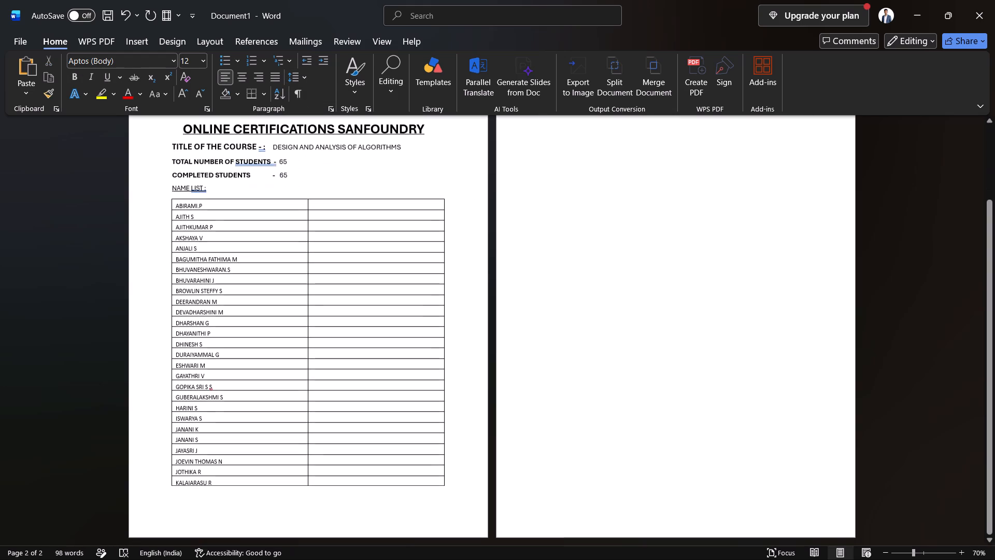
{"action": "scroll", "coordinate": [324, 159], "scroll_direction": "down", "scroll_amount": 1}
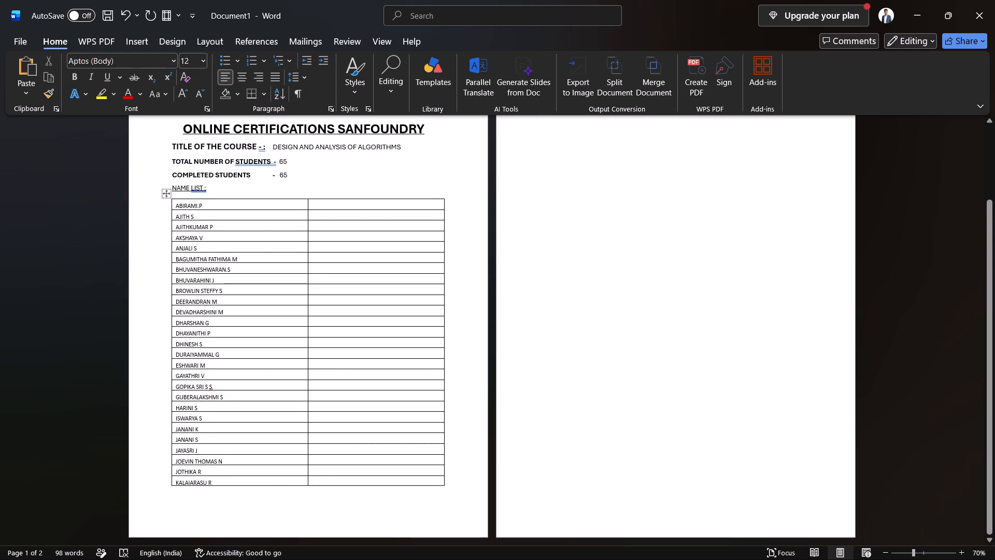
{"action": "left_click", "coordinate": [434, 479]}
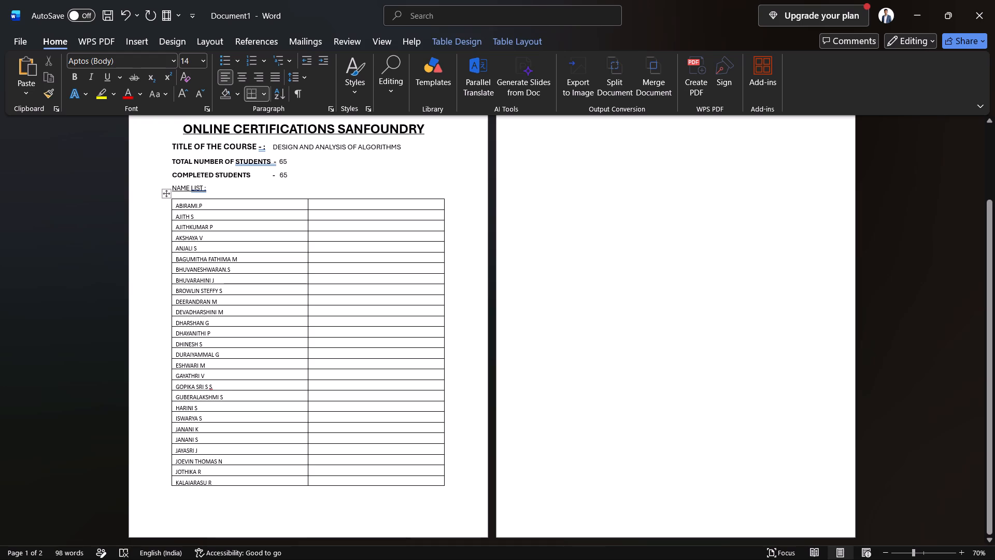
{"action": "left_click", "coordinate": [444, 483]}
{"action": "left_click", "coordinate": [275, 482]}
{"action": "left_click", "coordinate": [336, 484]}
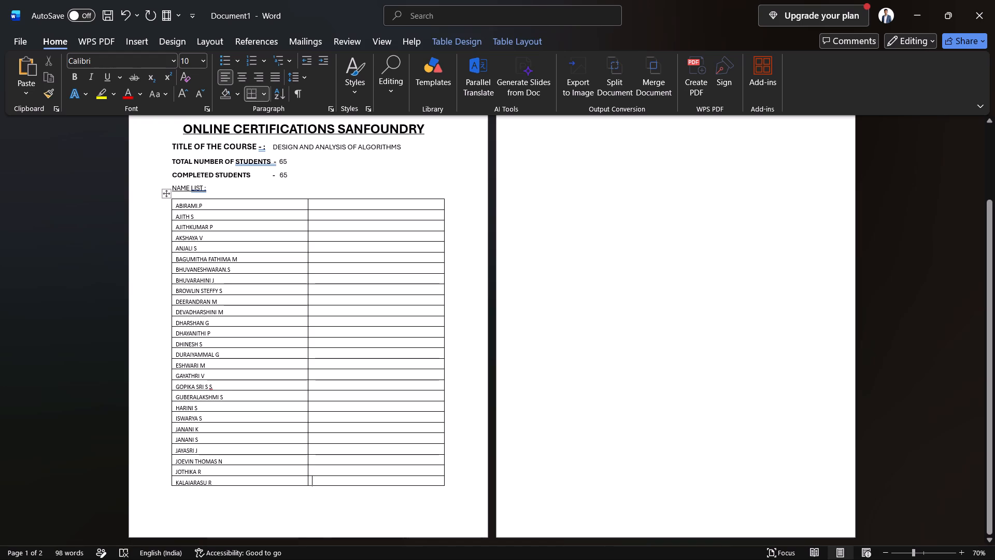
{"action": "key", "text": "Return"}
{"action": "scroll", "coordinate": [336, 484], "scroll_direction": "down", "scroll_amount": 1}
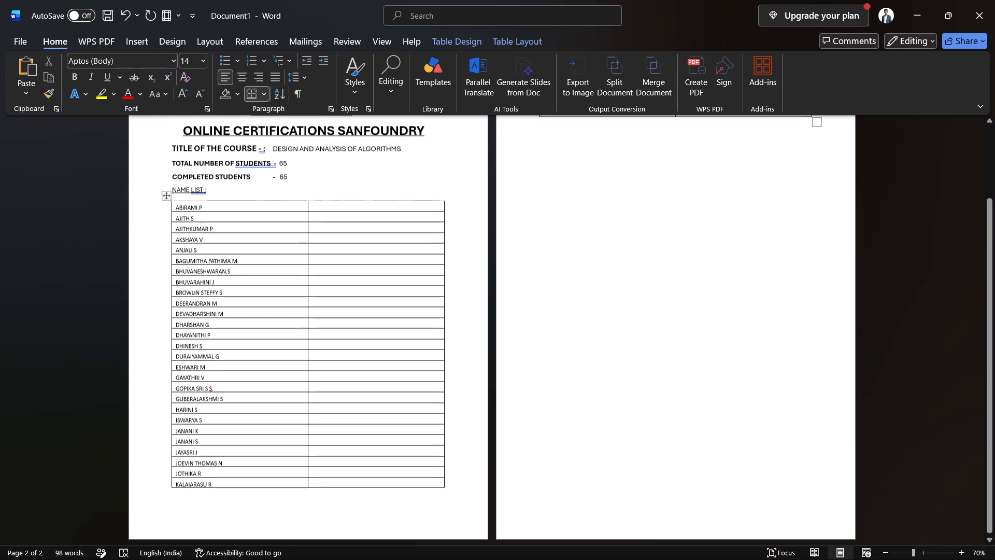
{"action": "scroll", "coordinate": [336, 484], "scroll_direction": "down", "scroll_amount": 1}
{"action": "scroll", "coordinate": [338, 484], "scroll_direction": "up", "scroll_amount": 1}
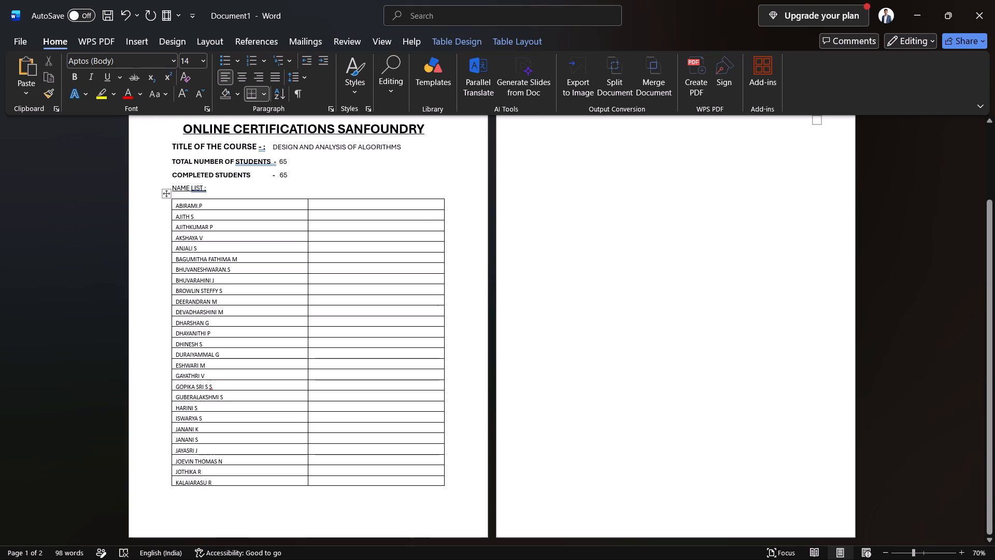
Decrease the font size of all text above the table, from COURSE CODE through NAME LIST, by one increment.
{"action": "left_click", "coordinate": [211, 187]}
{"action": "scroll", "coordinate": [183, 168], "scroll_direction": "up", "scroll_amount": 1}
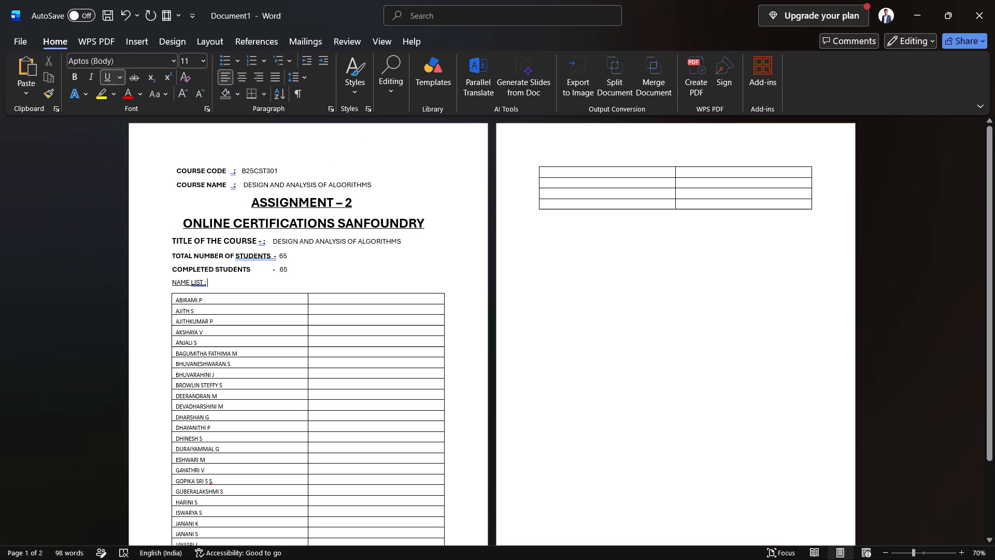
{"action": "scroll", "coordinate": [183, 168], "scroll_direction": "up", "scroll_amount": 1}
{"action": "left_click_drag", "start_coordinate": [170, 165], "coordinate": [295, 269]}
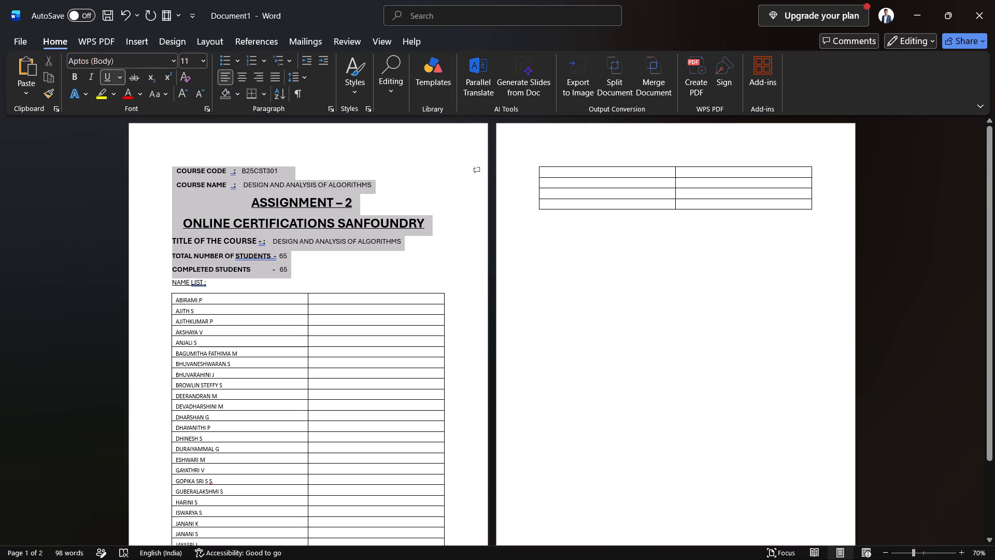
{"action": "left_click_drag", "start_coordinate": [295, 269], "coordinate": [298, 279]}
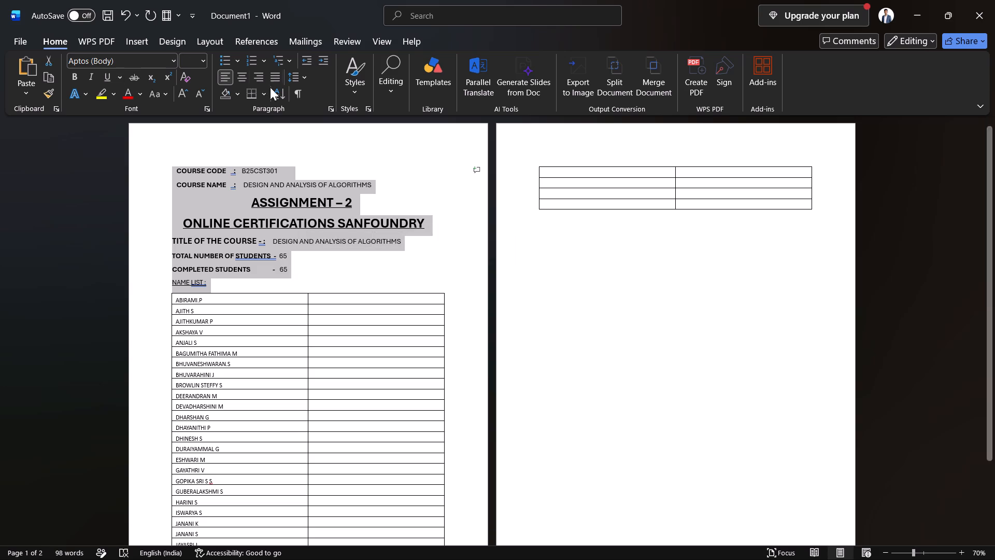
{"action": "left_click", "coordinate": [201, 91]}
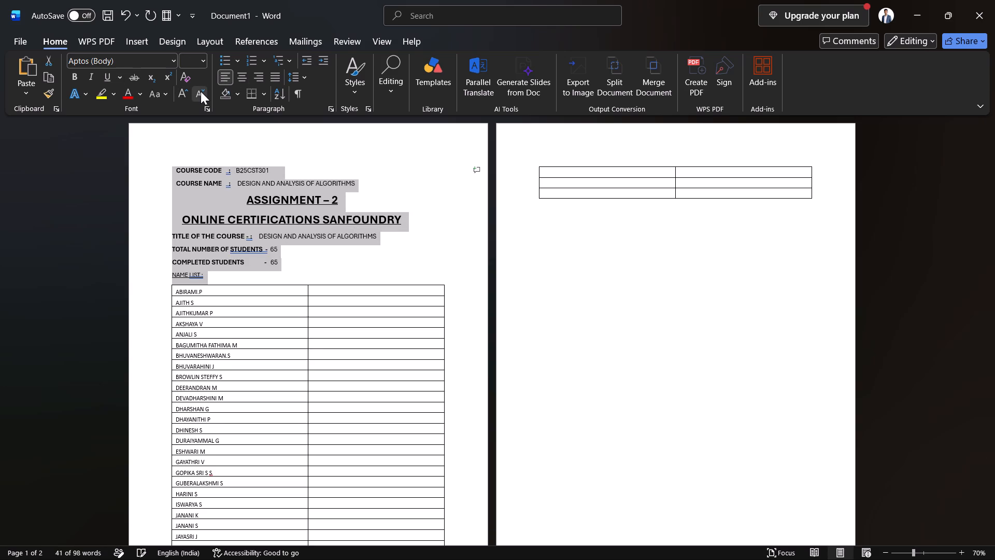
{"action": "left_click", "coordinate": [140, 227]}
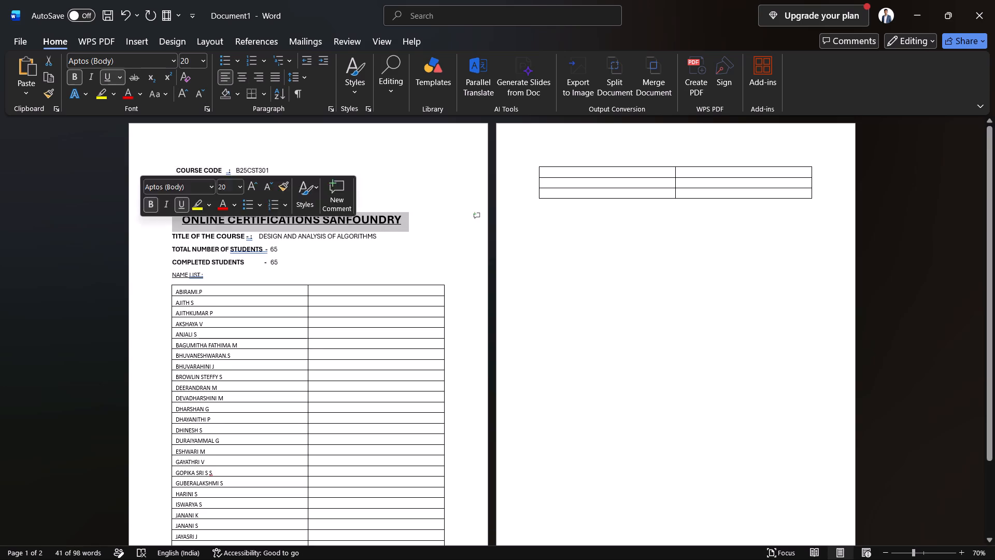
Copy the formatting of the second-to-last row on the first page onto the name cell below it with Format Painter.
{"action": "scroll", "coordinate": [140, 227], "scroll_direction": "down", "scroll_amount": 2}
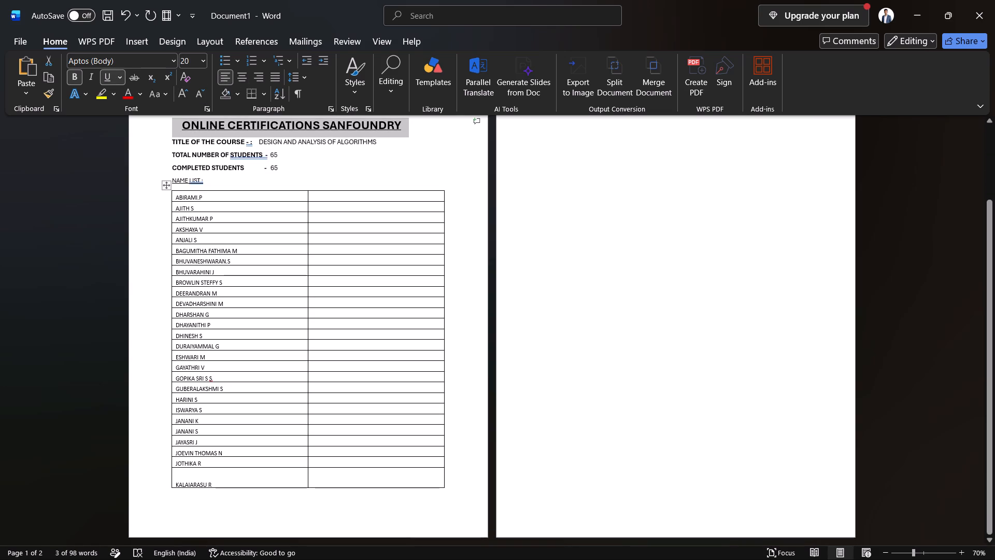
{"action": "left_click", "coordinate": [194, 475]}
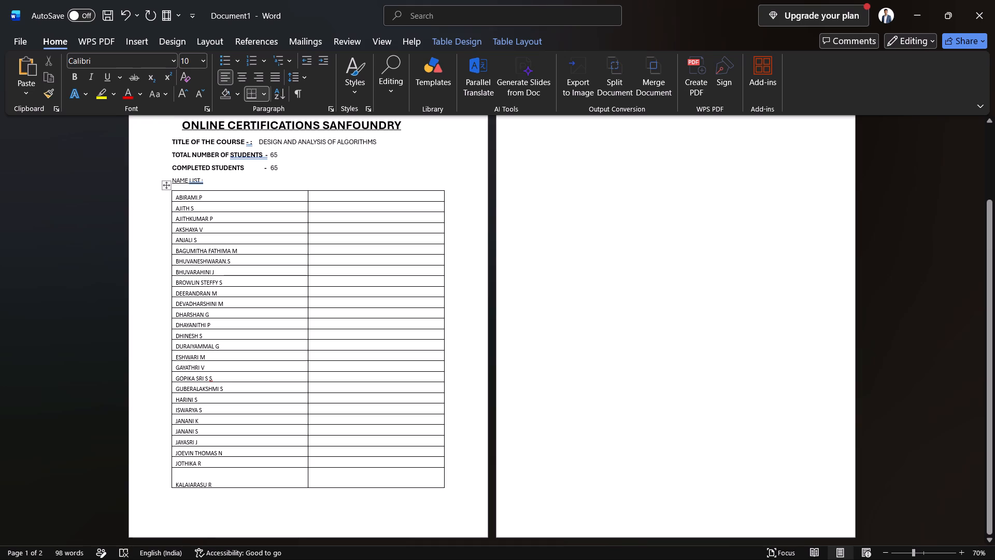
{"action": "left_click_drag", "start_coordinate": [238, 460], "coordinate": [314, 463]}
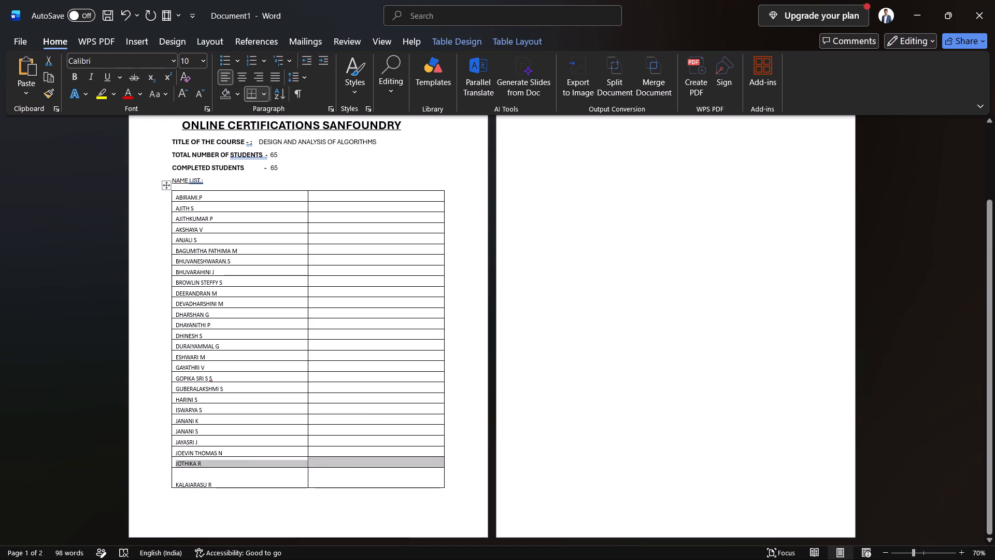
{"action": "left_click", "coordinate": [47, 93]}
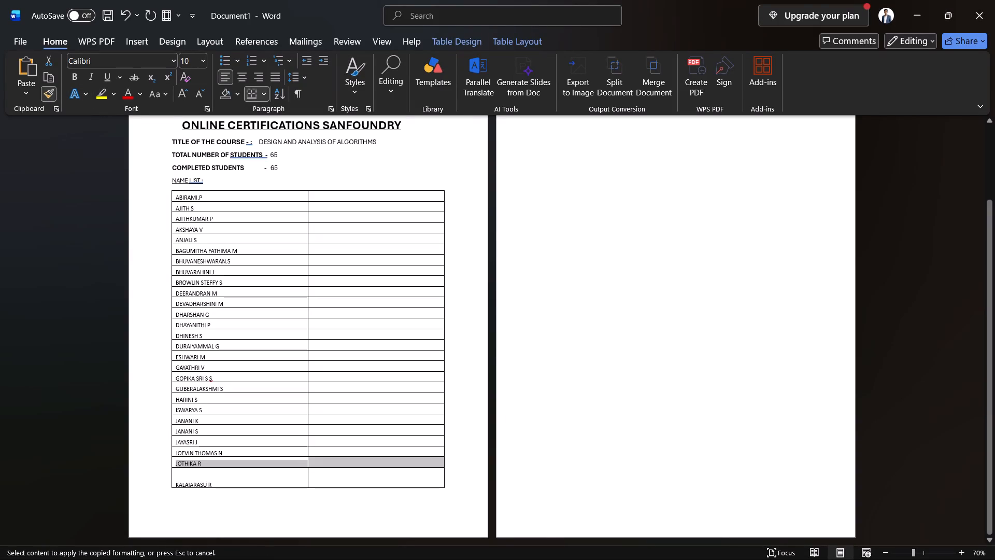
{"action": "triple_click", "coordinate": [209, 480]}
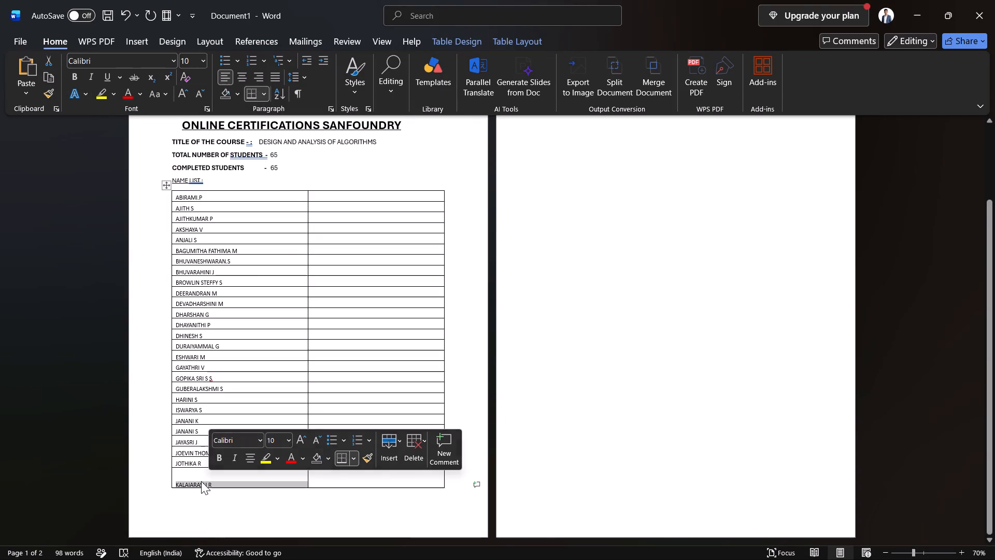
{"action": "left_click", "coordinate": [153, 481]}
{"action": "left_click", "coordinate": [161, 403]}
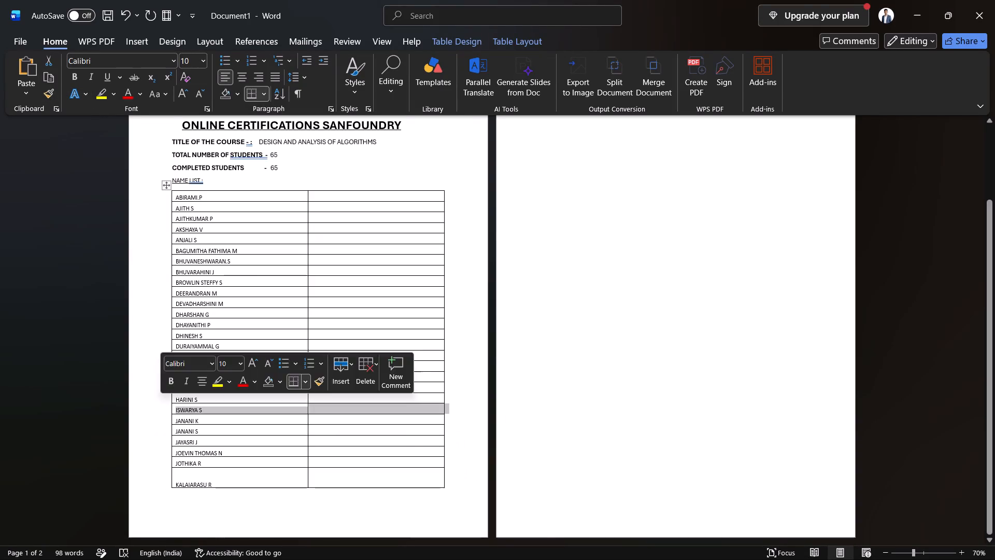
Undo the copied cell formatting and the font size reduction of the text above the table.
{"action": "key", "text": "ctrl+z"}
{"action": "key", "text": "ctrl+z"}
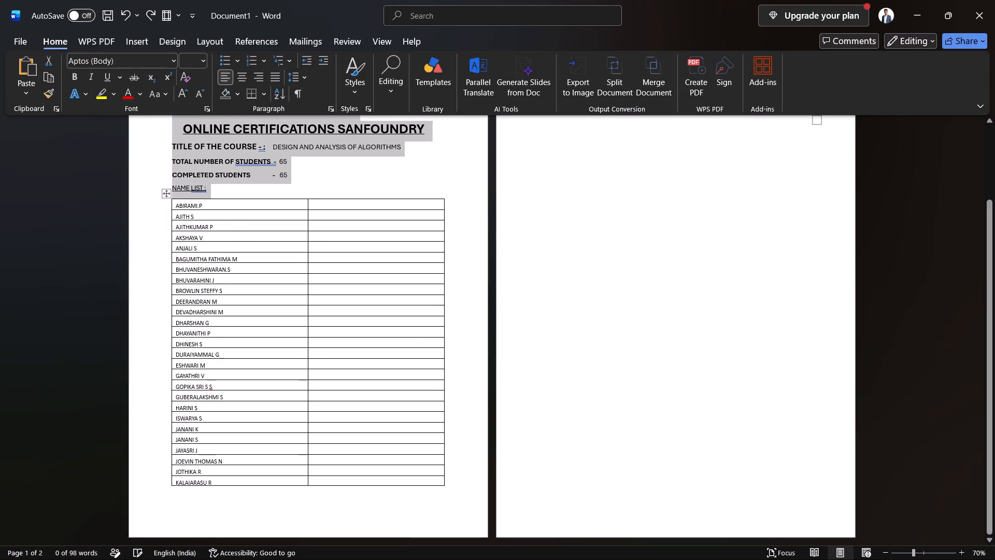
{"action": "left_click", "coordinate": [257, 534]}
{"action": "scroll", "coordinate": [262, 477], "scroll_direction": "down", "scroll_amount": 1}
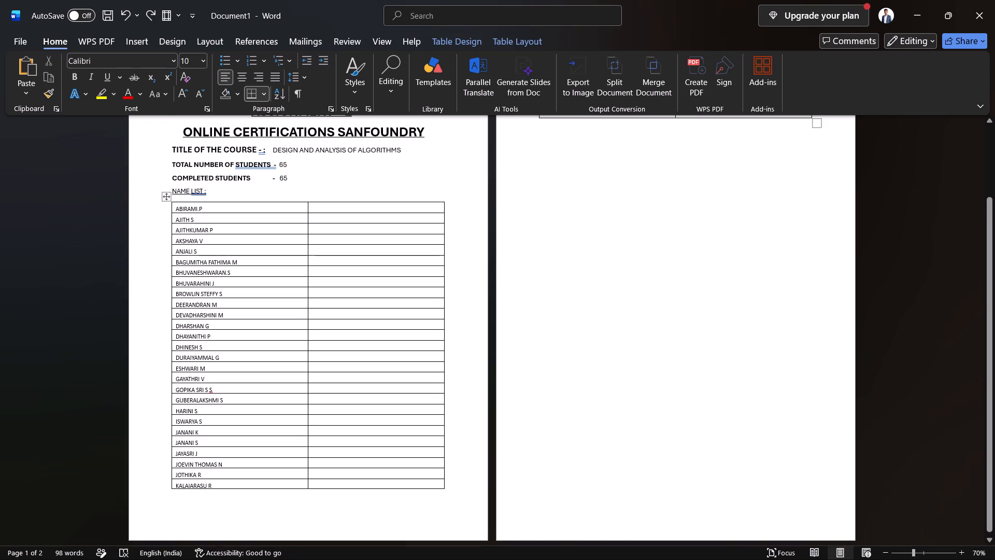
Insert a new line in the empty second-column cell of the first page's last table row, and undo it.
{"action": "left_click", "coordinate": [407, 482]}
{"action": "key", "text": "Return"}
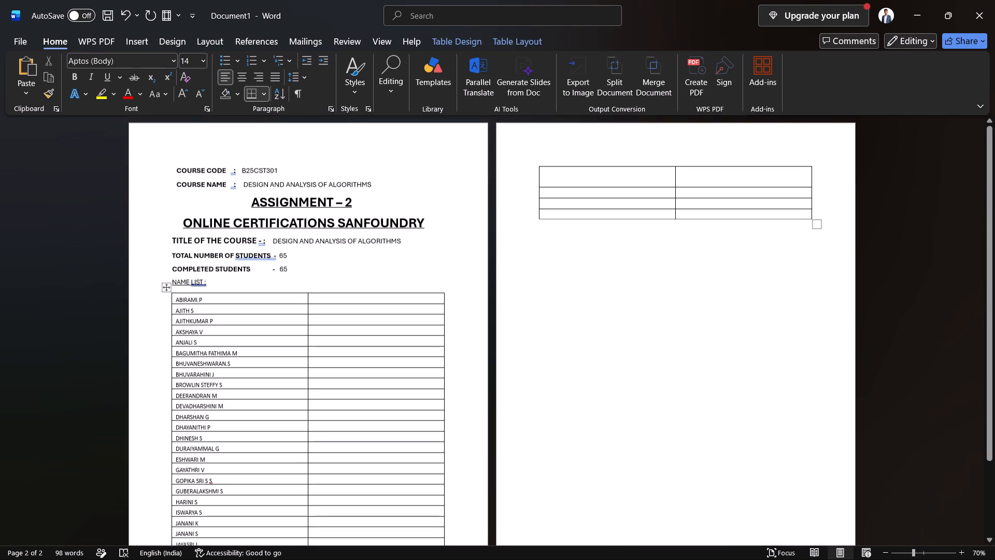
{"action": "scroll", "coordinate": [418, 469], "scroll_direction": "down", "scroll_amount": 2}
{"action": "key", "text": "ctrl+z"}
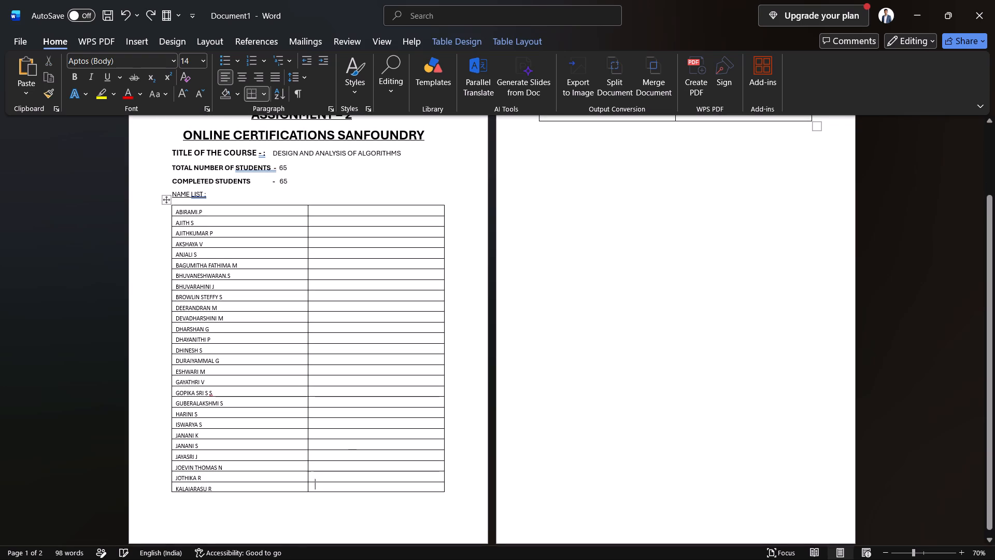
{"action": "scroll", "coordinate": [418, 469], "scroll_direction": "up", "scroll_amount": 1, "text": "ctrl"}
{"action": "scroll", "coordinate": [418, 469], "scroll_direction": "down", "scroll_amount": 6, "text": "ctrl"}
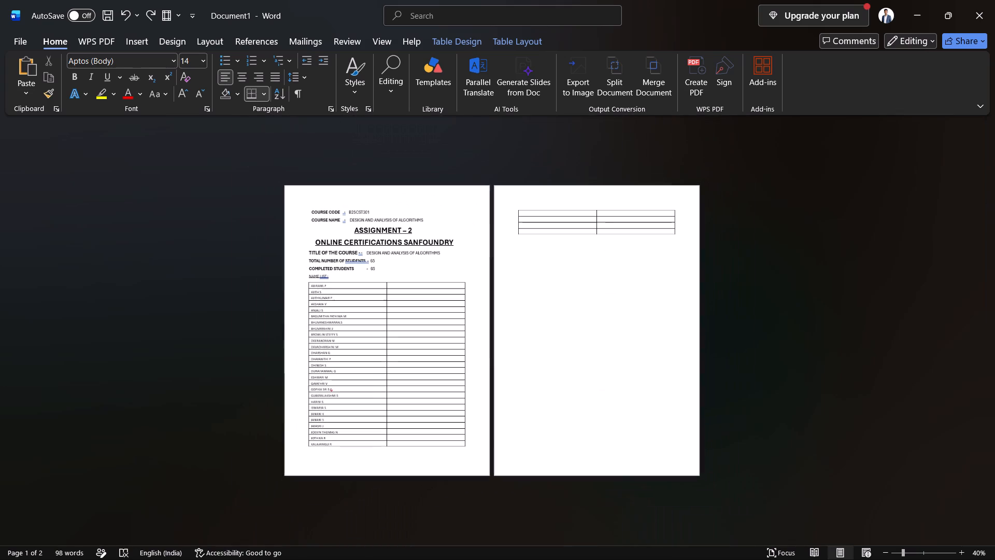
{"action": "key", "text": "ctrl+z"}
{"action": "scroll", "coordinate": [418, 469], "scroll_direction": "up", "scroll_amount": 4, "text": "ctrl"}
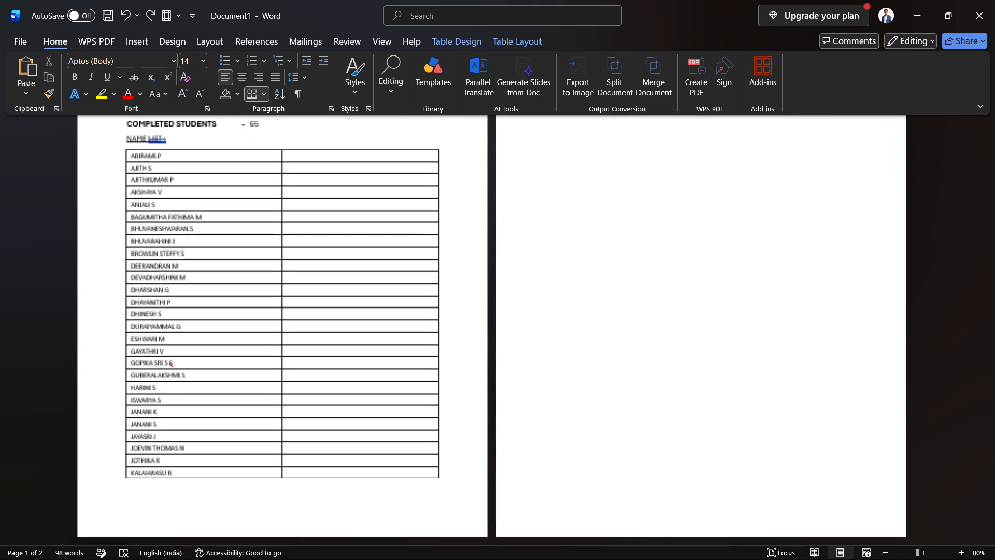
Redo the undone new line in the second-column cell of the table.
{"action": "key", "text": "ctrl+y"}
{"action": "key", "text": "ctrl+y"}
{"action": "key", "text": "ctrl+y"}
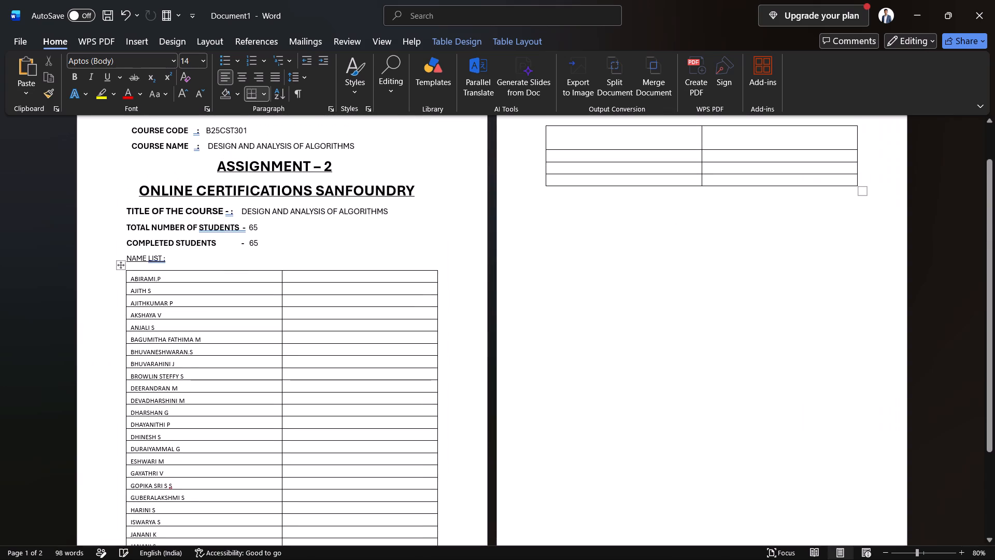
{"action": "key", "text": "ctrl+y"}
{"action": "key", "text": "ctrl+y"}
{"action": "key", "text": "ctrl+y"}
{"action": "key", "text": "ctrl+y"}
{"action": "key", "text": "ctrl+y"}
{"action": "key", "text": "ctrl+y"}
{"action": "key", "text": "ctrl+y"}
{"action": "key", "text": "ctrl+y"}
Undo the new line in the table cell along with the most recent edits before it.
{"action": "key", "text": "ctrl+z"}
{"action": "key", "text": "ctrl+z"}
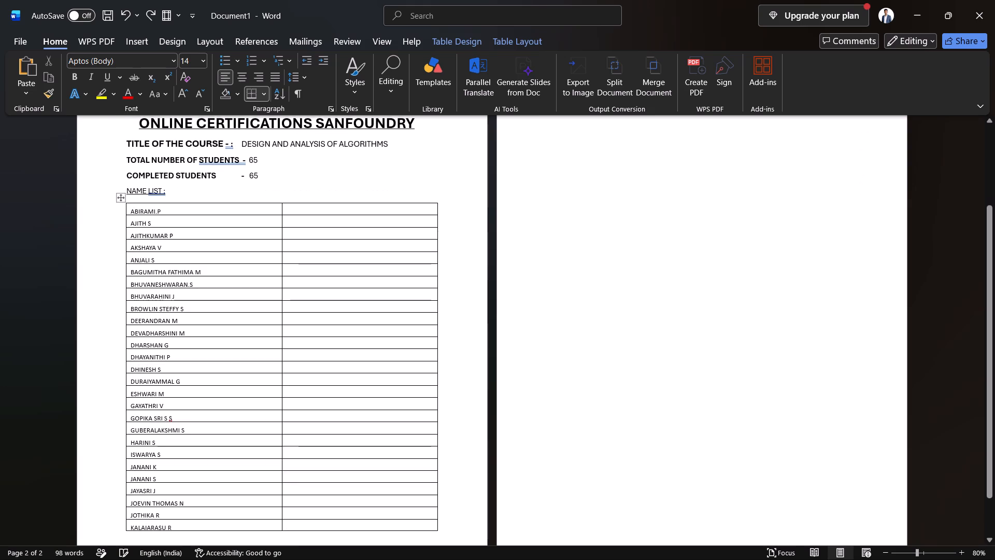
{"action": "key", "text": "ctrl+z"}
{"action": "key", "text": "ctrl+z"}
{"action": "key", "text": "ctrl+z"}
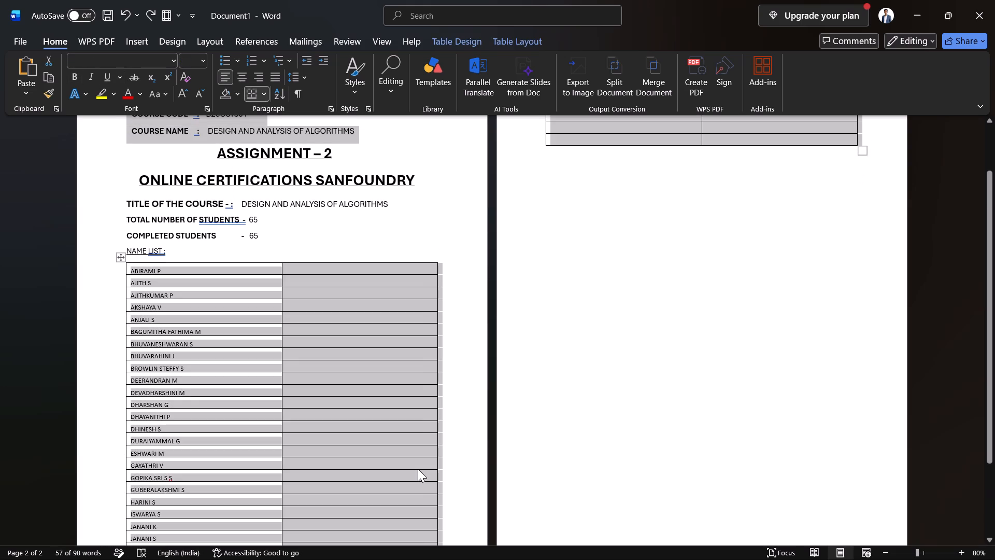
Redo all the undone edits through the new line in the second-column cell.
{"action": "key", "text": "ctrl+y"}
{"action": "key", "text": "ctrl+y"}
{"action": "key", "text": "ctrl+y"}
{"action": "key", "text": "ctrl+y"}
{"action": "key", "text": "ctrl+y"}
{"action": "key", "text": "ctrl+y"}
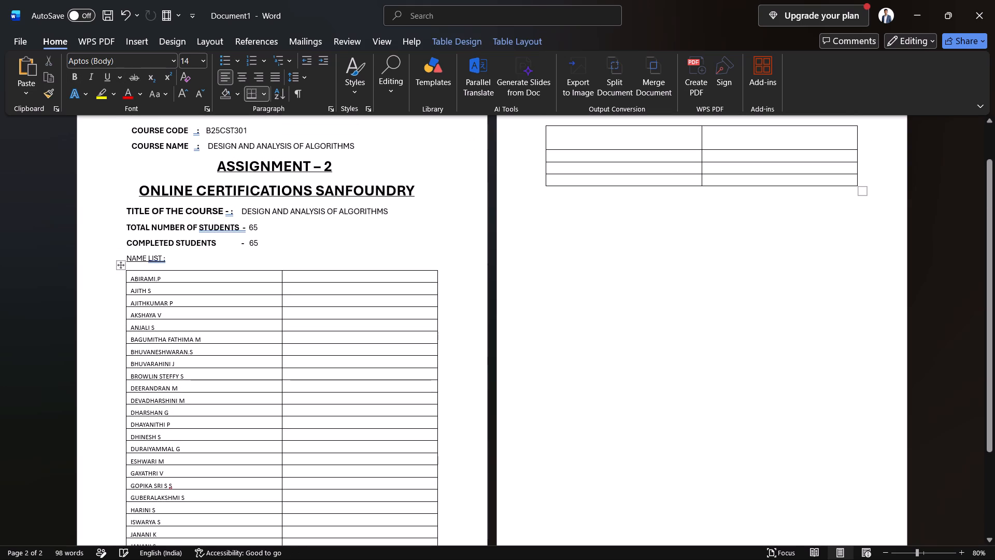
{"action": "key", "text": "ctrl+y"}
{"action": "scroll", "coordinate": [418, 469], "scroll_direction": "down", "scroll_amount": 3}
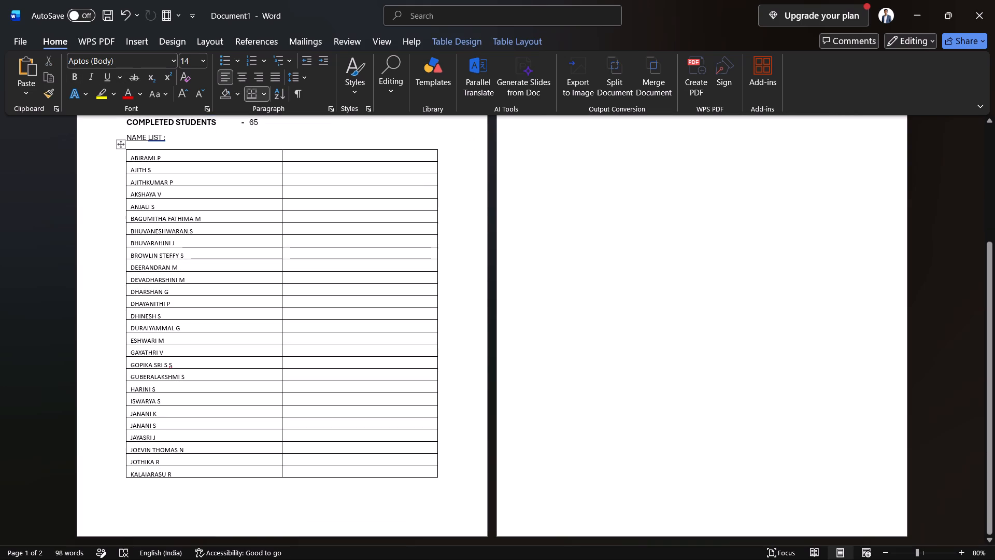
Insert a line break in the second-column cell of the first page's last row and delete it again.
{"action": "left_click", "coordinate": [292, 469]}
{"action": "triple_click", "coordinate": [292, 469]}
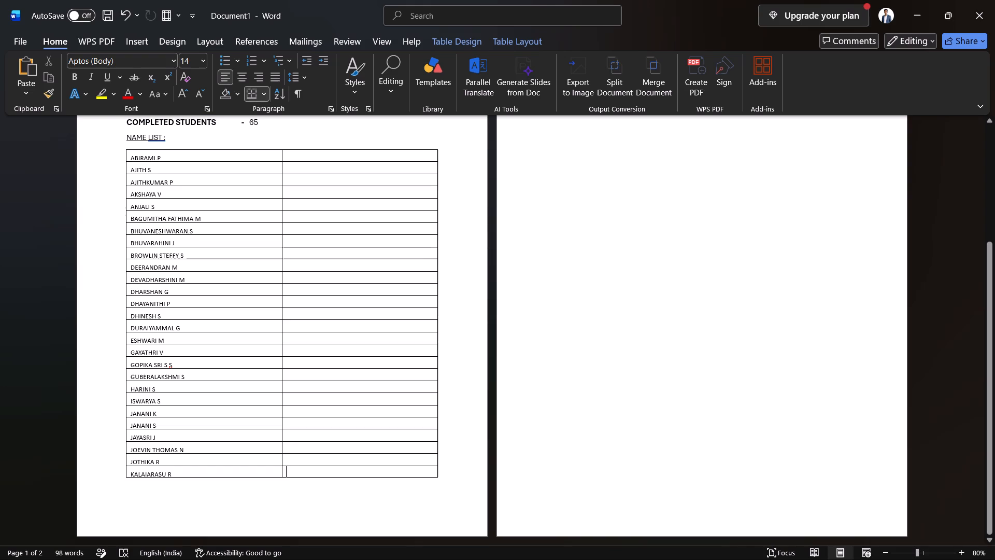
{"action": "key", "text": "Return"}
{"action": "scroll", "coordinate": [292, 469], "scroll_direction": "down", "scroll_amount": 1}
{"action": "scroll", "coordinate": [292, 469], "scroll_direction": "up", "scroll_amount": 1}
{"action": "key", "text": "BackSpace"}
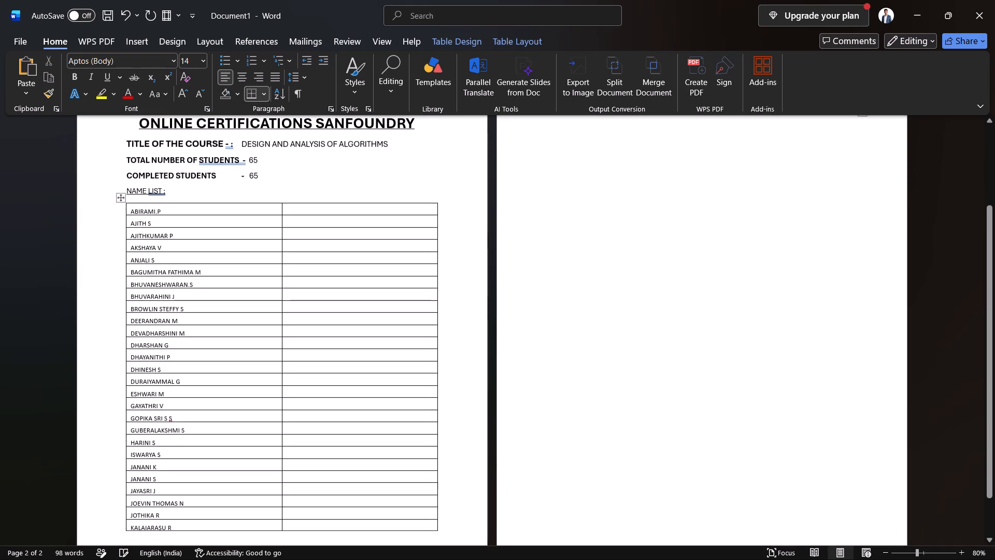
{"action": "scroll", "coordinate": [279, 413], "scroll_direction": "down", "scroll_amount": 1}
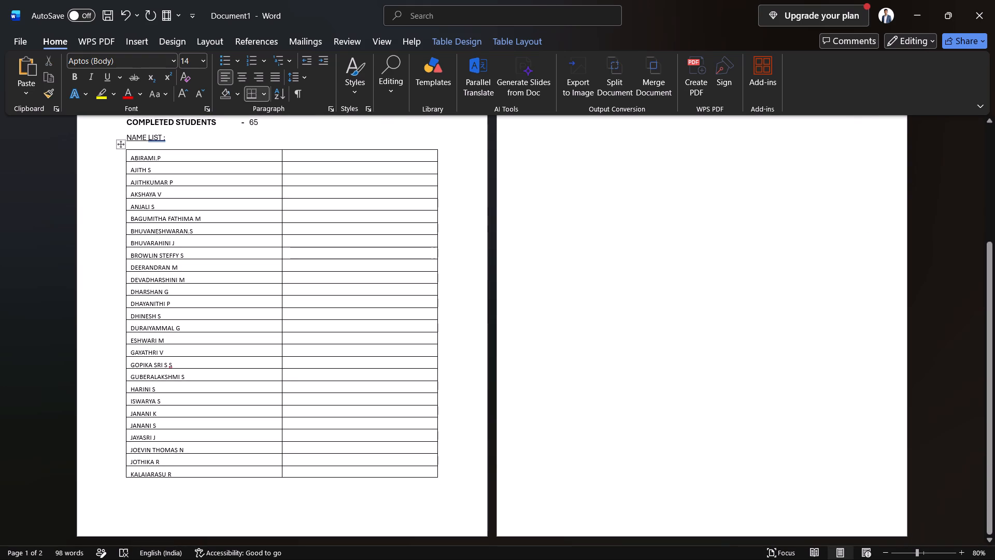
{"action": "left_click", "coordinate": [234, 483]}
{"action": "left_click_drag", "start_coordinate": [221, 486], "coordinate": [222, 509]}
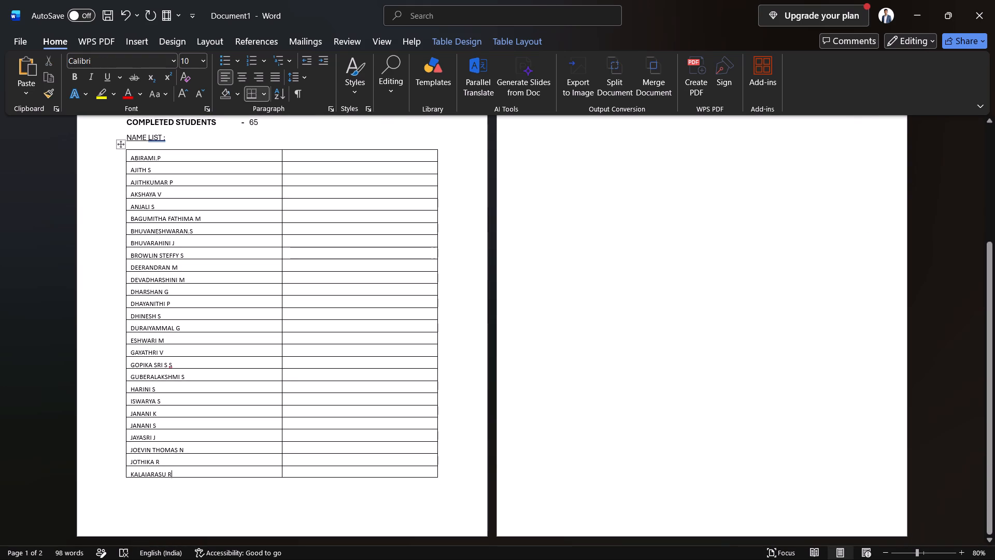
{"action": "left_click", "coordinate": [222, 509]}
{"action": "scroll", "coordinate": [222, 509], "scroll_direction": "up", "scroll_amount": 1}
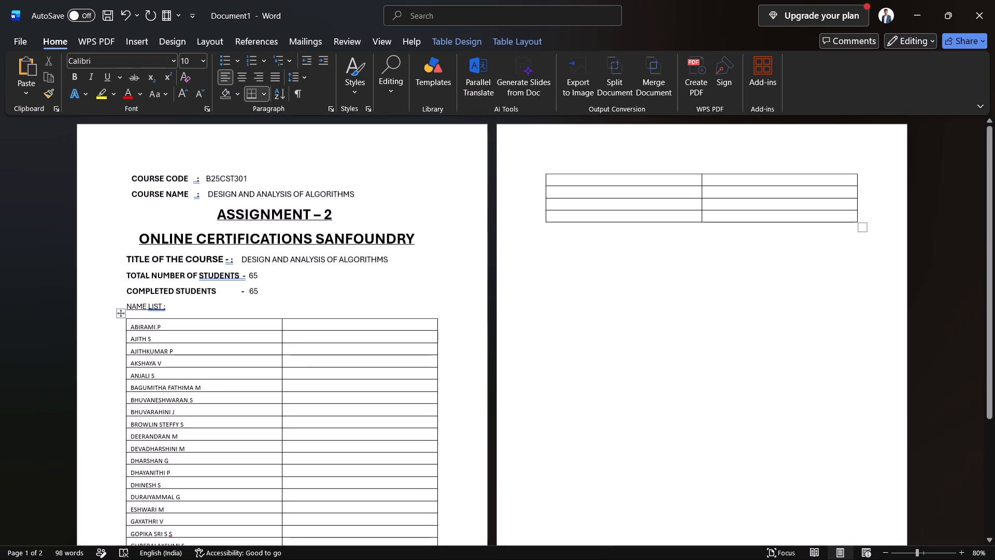
Set the page margins to the Narrow preset of 1.27 cm on all sides.
{"action": "left_click", "coordinate": [127, 163]}
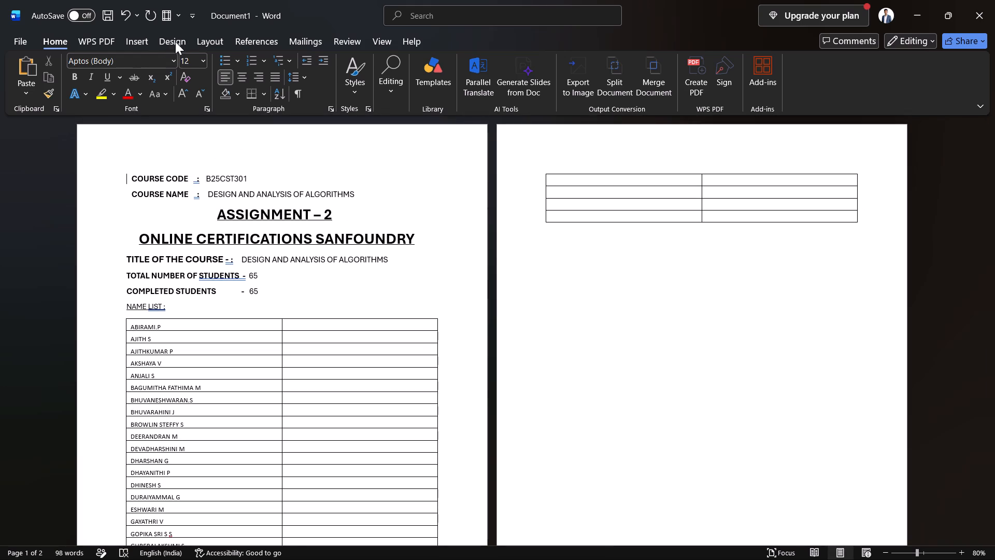
{"action": "left_click", "coordinate": [204, 42]}
{"action": "left_click", "coordinate": [38, 73]}
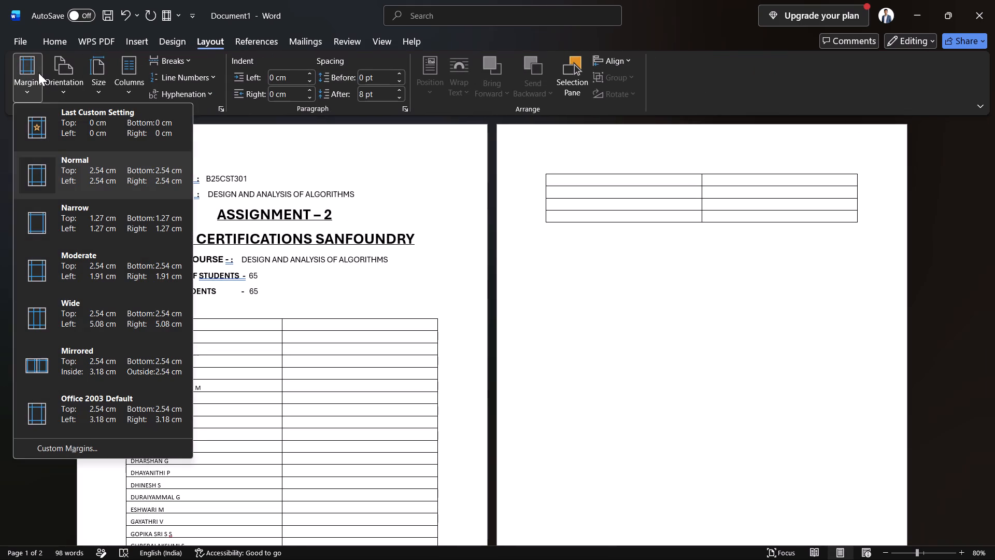
{"action": "left_click", "coordinate": [116, 228]}
{"action": "scroll", "coordinate": [194, 318], "scroll_direction": "down", "scroll_amount": 1}
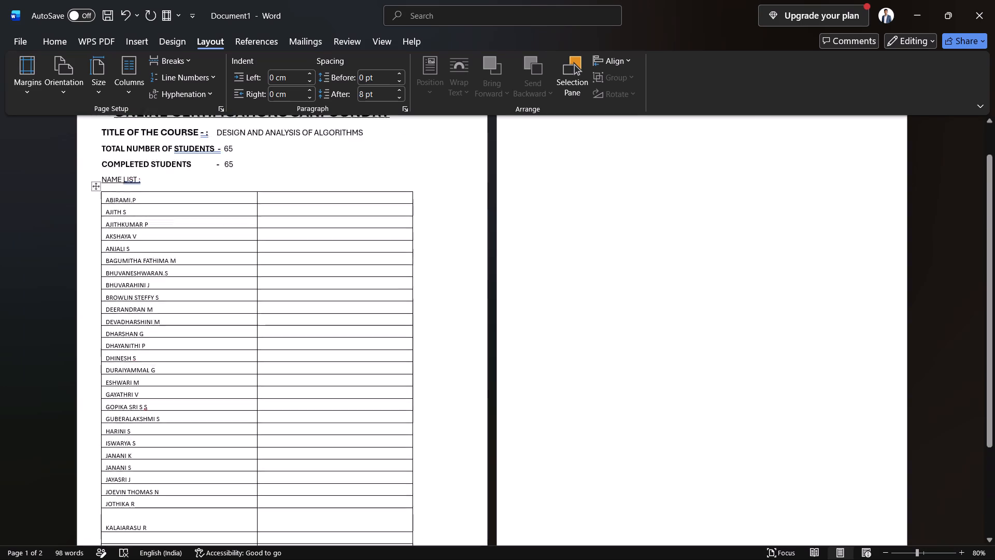
{"action": "scroll", "coordinate": [194, 318], "scroll_direction": "down", "scroll_amount": 2}
{"action": "scroll", "coordinate": [141, 143], "scroll_direction": "down", "scroll_amount": 5}
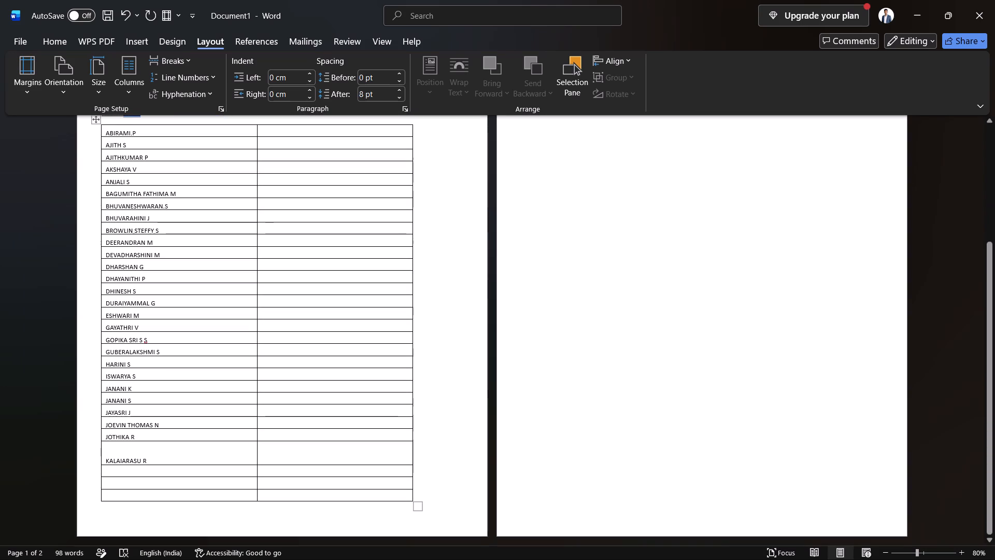
{"action": "scroll", "coordinate": [186, 480], "scroll_direction": "down", "scroll_amount": 1}
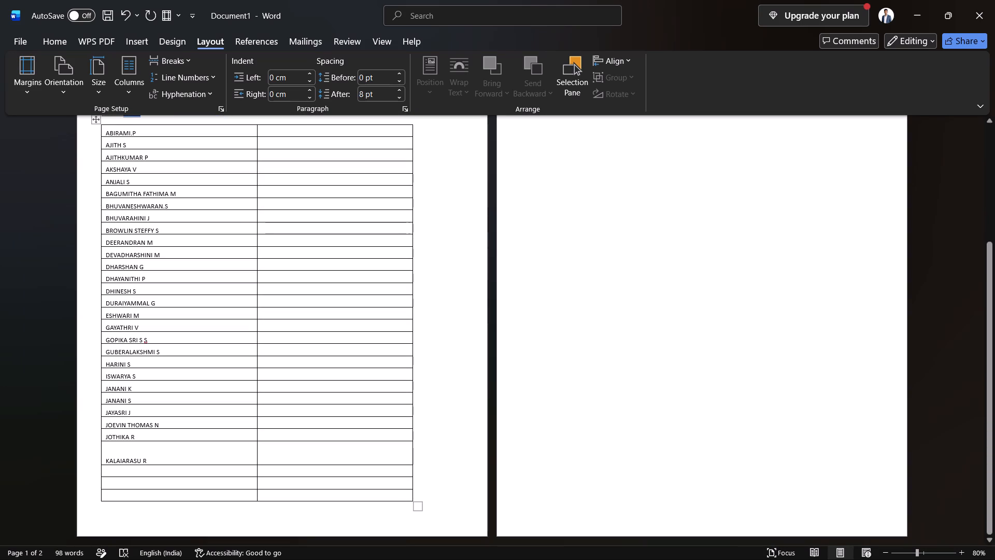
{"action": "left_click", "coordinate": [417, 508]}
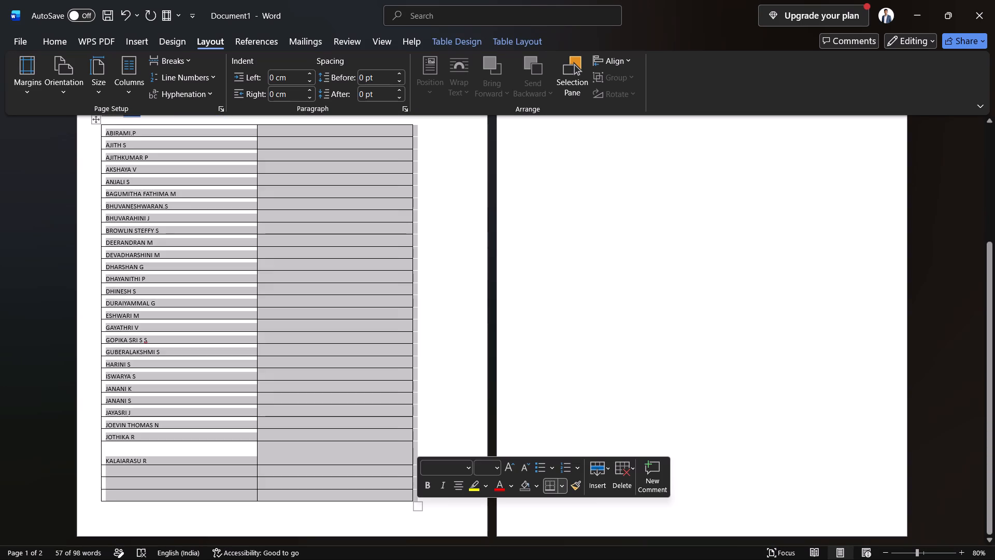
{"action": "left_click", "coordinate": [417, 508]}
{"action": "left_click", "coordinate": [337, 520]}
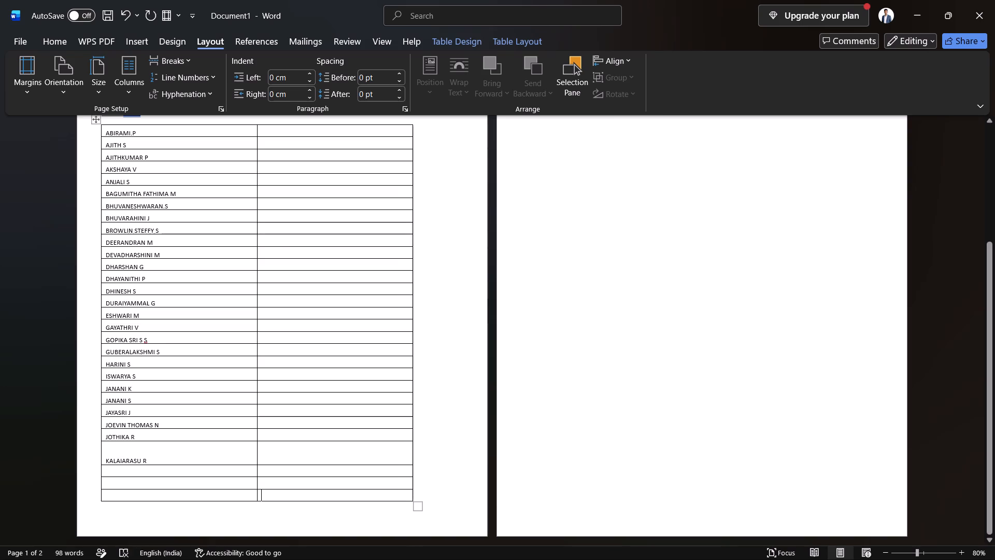
Decrease the font size of the COURSE CODE and COURSE NAME lines by two increments.
{"action": "scroll", "coordinate": [346, 505], "scroll_direction": "up", "scroll_amount": 2}
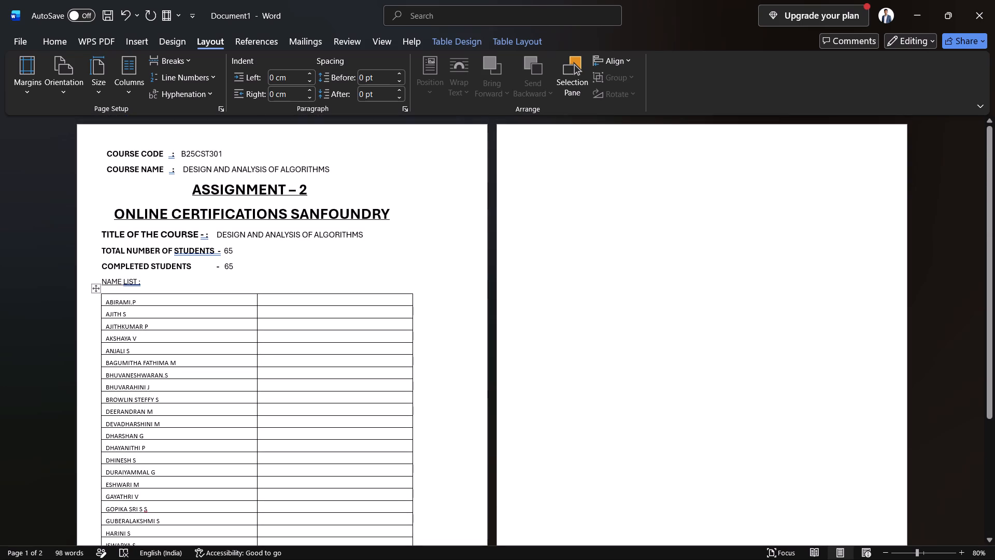
{"action": "left_click_drag", "start_coordinate": [336, 170], "coordinate": [76, 142]}
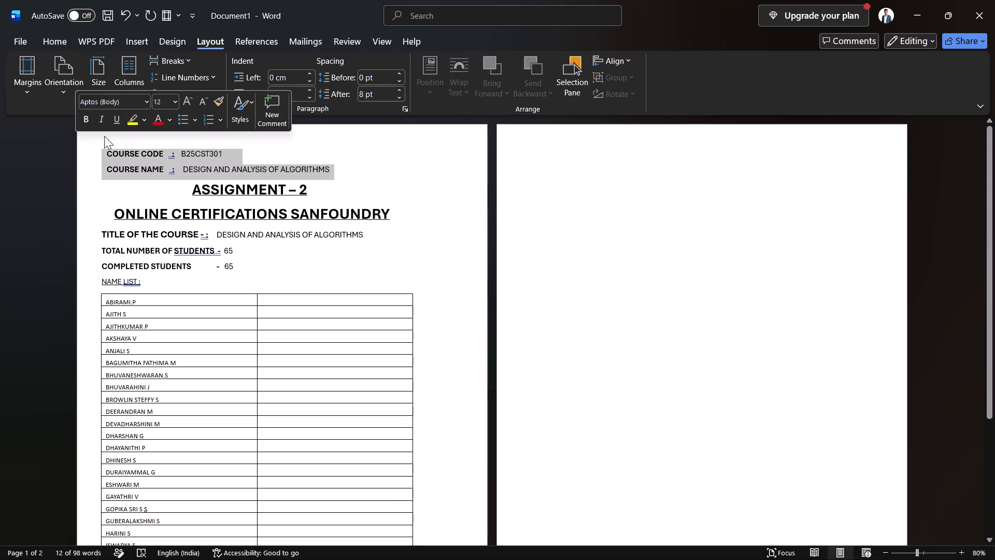
{"action": "left_click", "coordinate": [200, 101]}
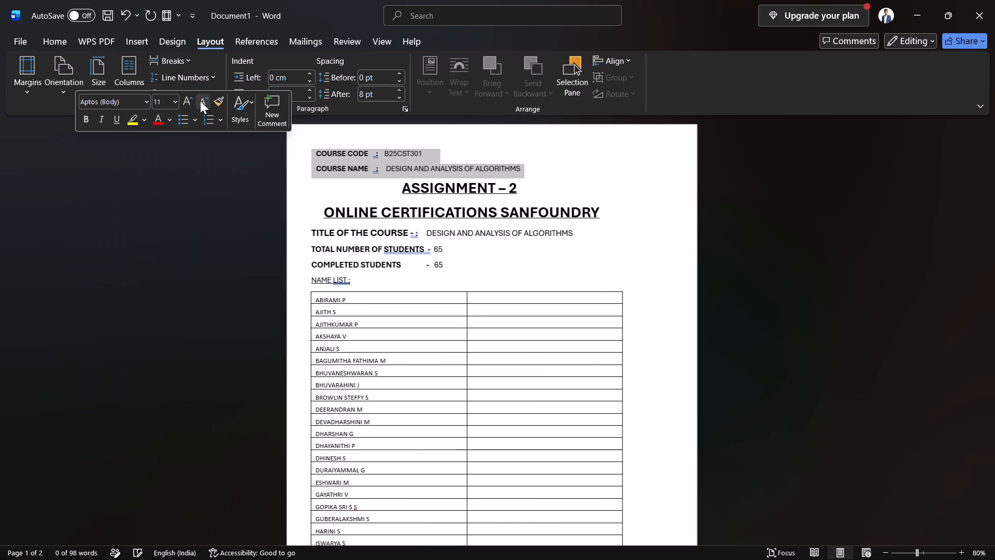
{"action": "left_click", "coordinate": [201, 102]}
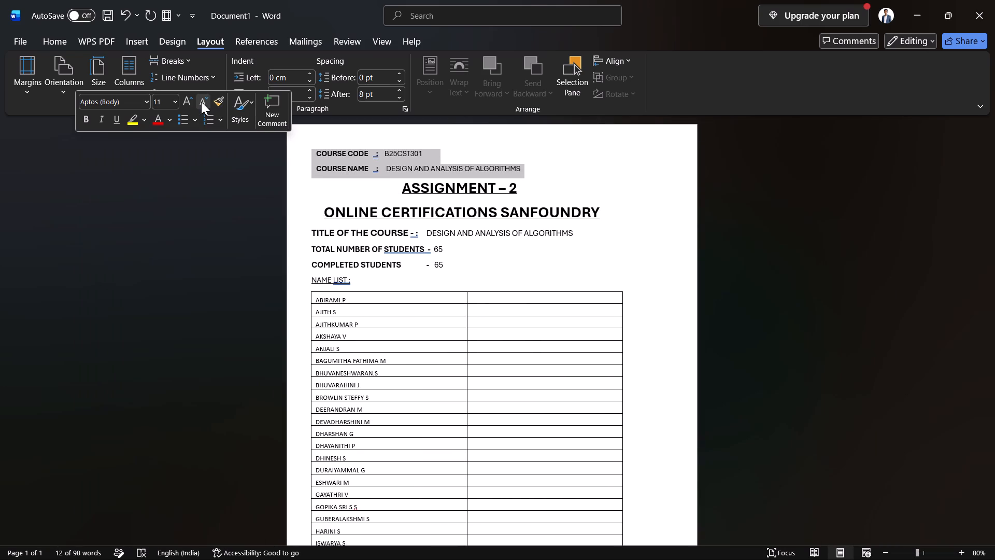
{"action": "left_click", "coordinate": [269, 211]}
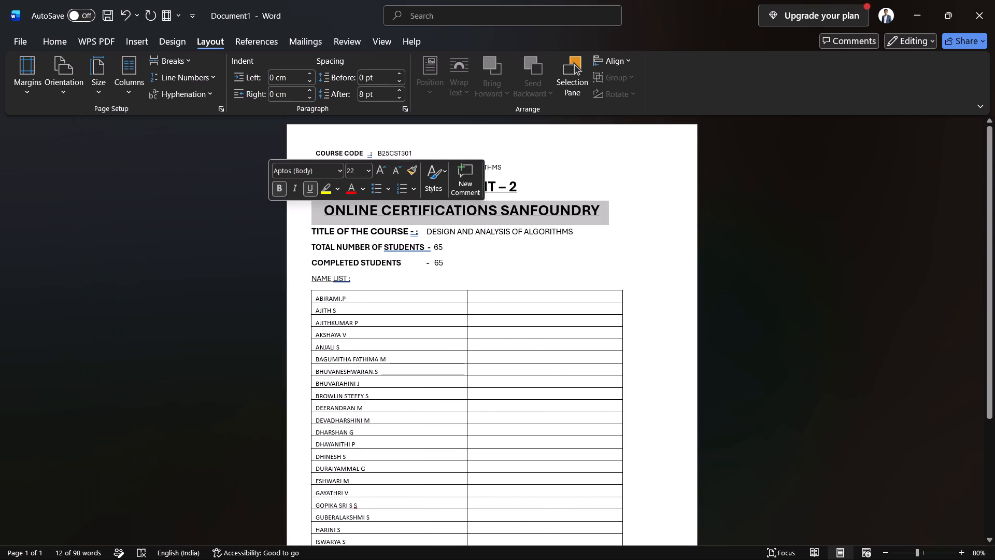
{"action": "left_click", "coordinate": [485, 136]}
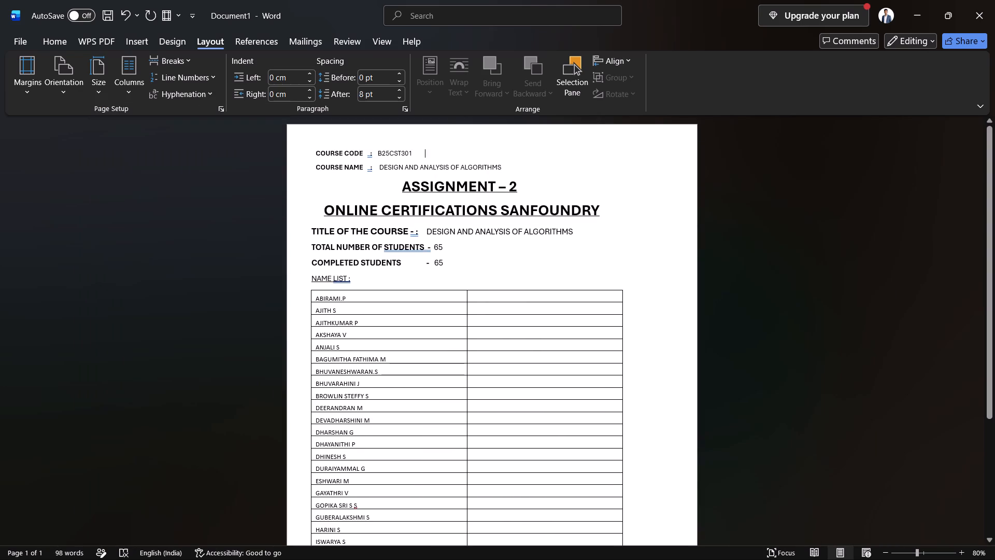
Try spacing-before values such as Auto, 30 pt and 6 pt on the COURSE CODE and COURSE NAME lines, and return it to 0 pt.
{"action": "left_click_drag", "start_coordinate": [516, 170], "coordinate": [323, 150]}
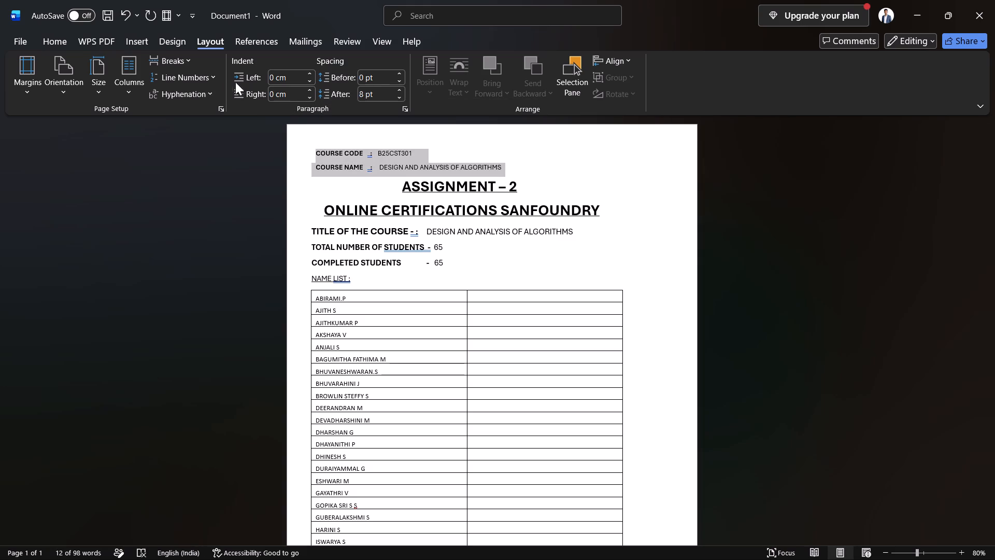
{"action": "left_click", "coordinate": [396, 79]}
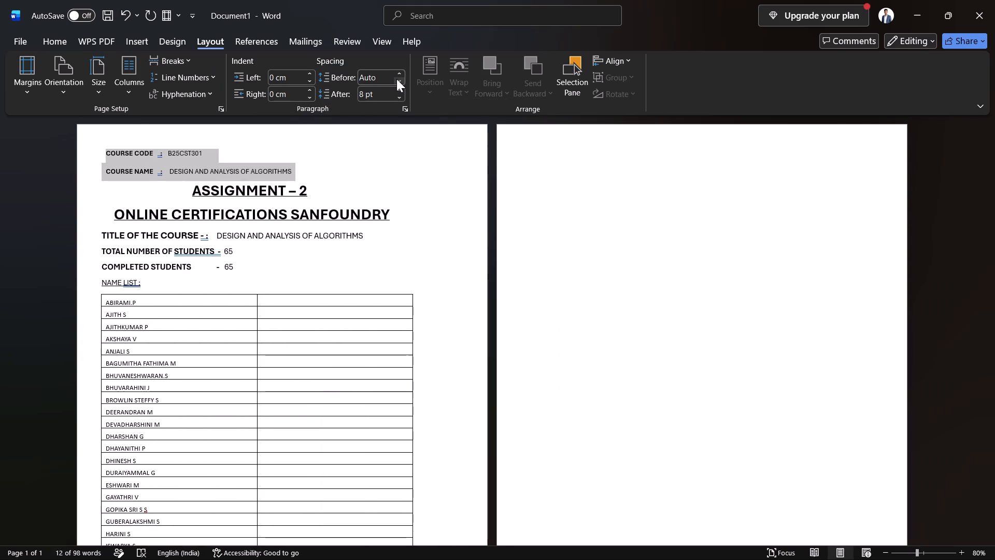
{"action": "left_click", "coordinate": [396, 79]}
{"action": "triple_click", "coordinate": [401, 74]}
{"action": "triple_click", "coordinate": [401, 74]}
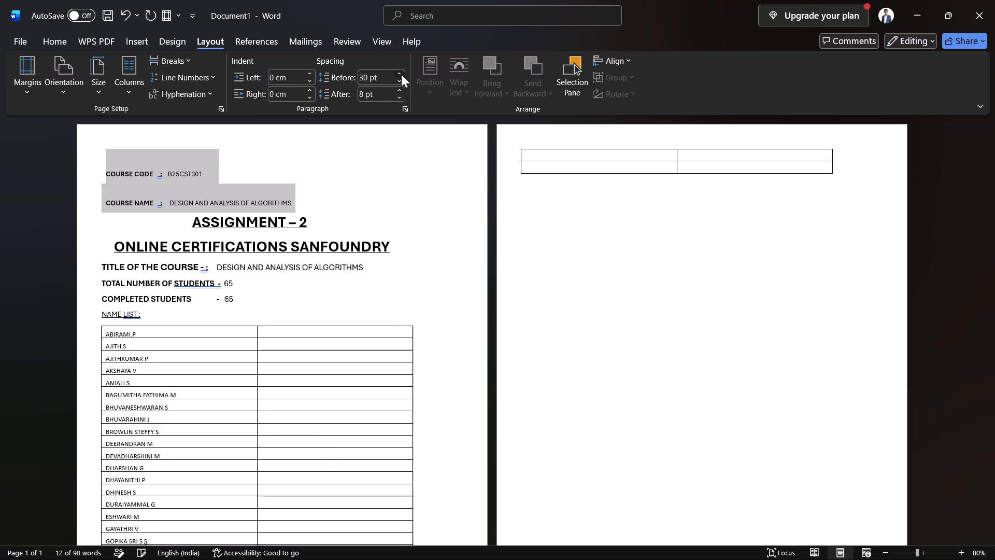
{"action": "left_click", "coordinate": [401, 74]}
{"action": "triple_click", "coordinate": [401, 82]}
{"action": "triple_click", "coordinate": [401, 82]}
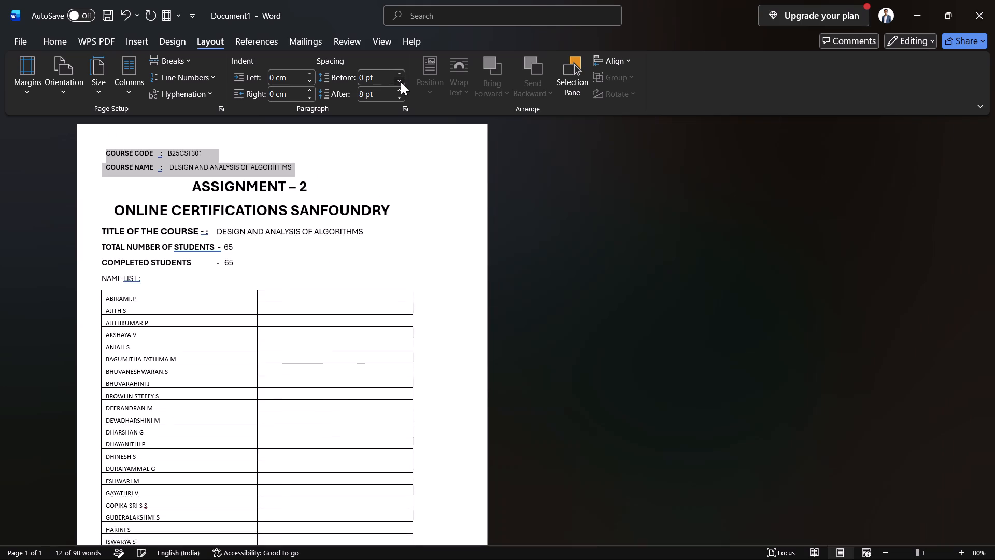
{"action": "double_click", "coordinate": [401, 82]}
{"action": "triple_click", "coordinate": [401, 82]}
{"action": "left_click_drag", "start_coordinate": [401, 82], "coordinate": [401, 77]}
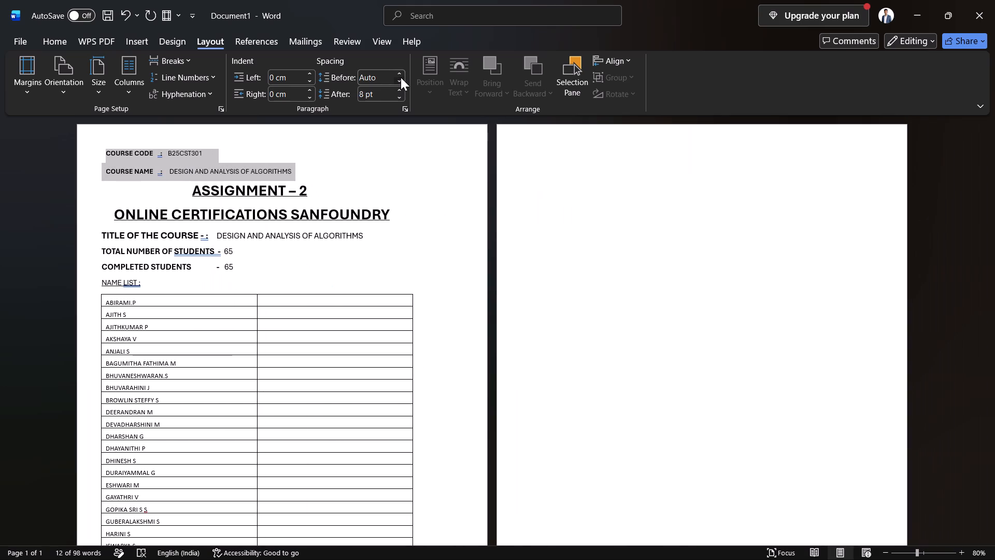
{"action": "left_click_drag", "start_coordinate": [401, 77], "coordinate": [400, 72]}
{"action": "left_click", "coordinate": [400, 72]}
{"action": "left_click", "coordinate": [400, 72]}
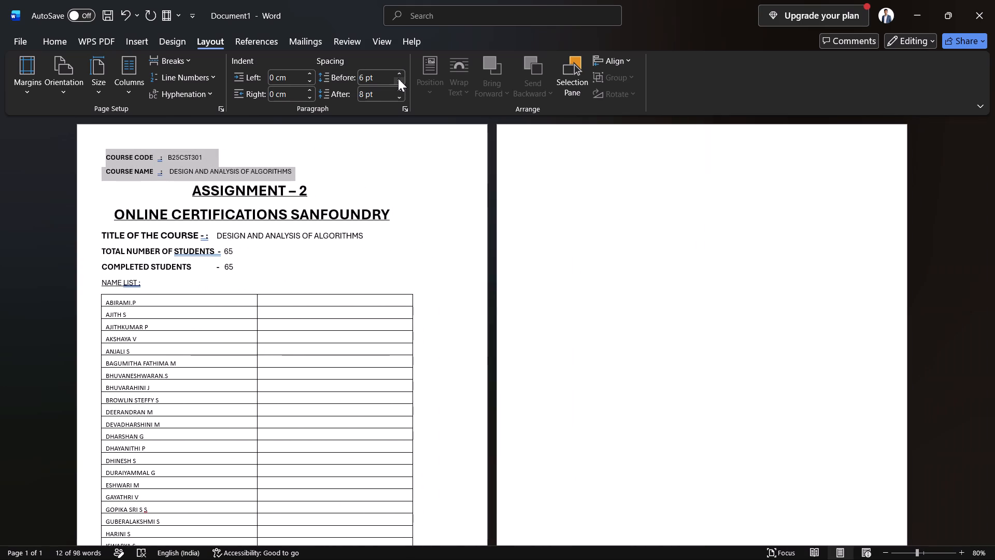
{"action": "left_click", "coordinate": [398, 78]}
Set the spacing after the COURSE CODE and COURSE NAME lines to 0 pt.
{"action": "left_click", "coordinate": [399, 87]}
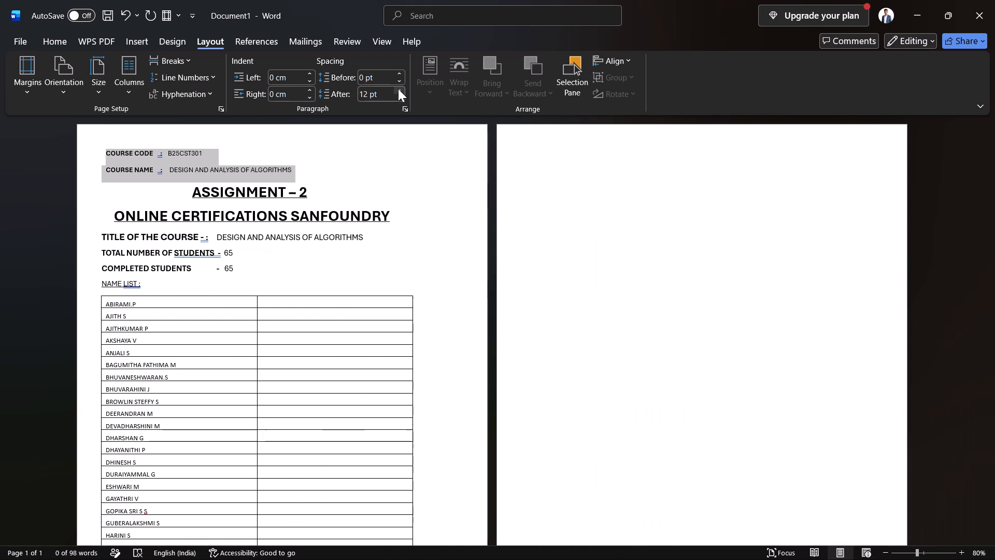
{"action": "left_click", "coordinate": [396, 96]}
{"action": "left_click", "coordinate": [396, 96]}
{"action": "left_click", "coordinate": [396, 96]}
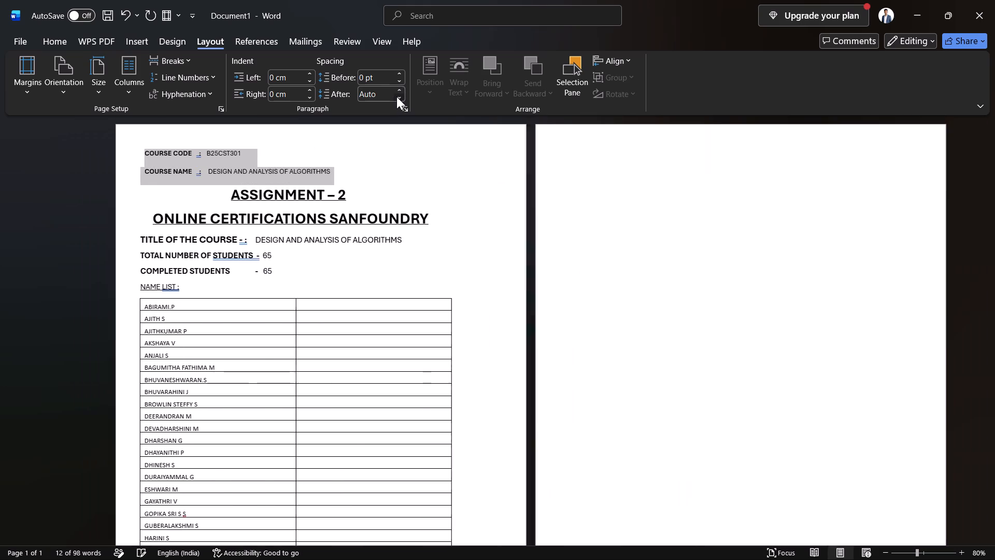
{"action": "left_click", "coordinate": [401, 89]}
{"action": "left_click", "coordinate": [248, 195]}
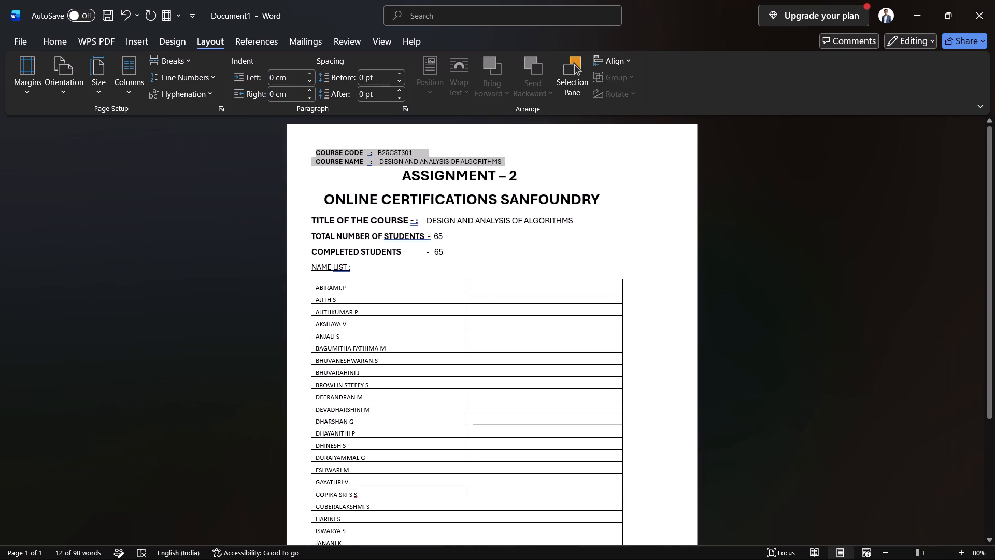
{"action": "left_click", "coordinate": [232, 282]}
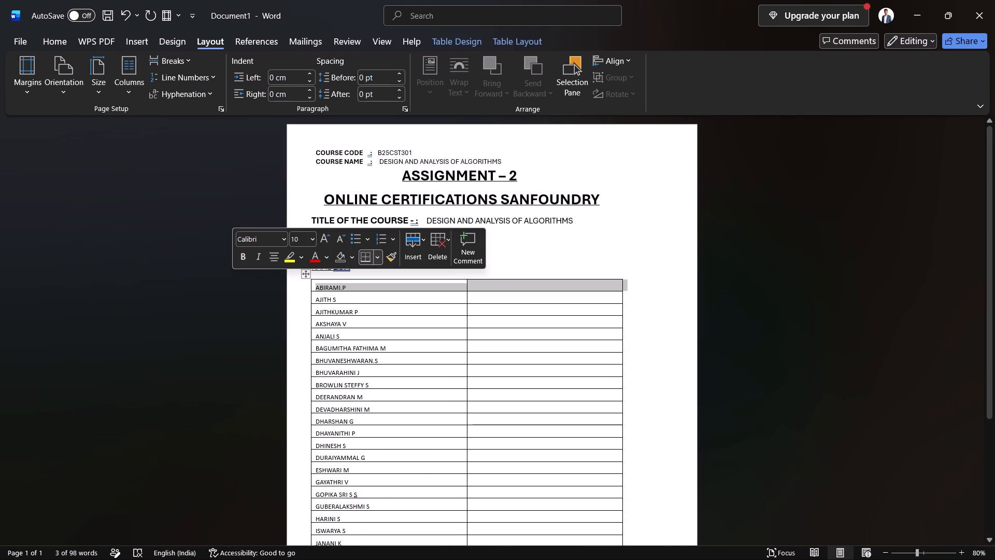
{"action": "left_click", "coordinate": [516, 204]}
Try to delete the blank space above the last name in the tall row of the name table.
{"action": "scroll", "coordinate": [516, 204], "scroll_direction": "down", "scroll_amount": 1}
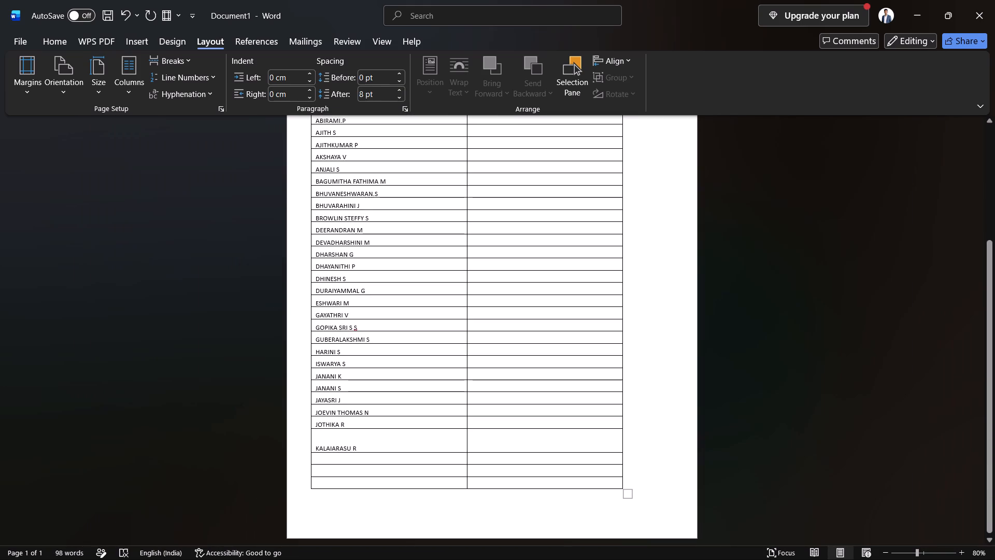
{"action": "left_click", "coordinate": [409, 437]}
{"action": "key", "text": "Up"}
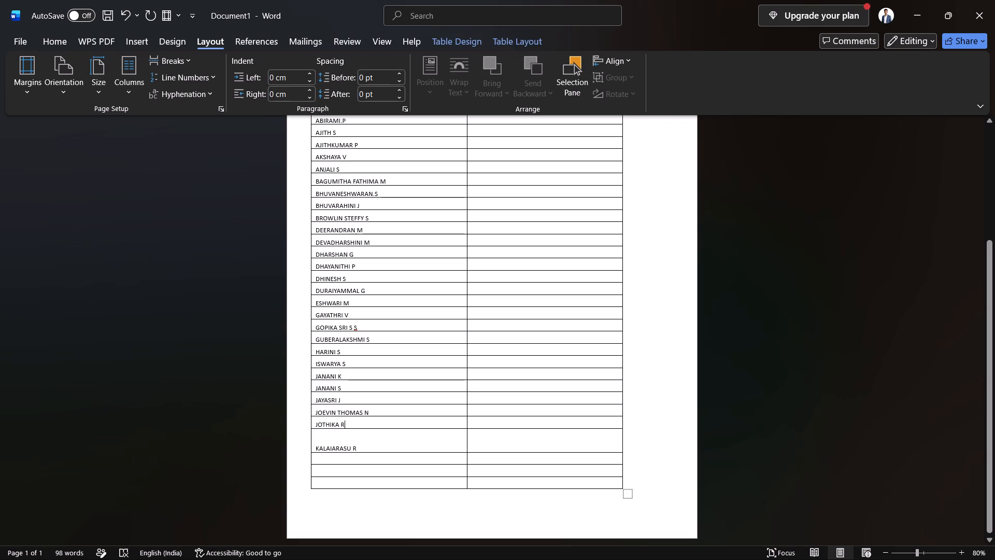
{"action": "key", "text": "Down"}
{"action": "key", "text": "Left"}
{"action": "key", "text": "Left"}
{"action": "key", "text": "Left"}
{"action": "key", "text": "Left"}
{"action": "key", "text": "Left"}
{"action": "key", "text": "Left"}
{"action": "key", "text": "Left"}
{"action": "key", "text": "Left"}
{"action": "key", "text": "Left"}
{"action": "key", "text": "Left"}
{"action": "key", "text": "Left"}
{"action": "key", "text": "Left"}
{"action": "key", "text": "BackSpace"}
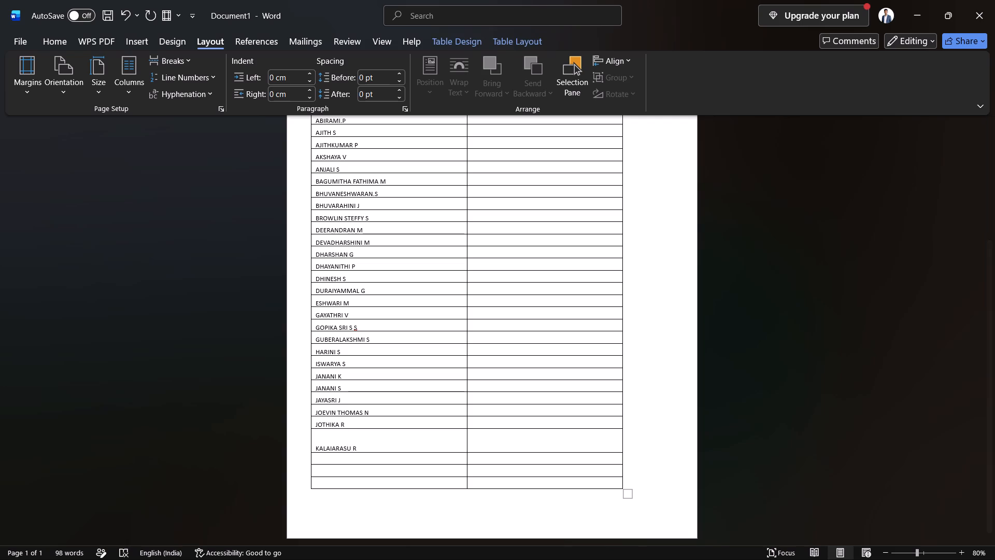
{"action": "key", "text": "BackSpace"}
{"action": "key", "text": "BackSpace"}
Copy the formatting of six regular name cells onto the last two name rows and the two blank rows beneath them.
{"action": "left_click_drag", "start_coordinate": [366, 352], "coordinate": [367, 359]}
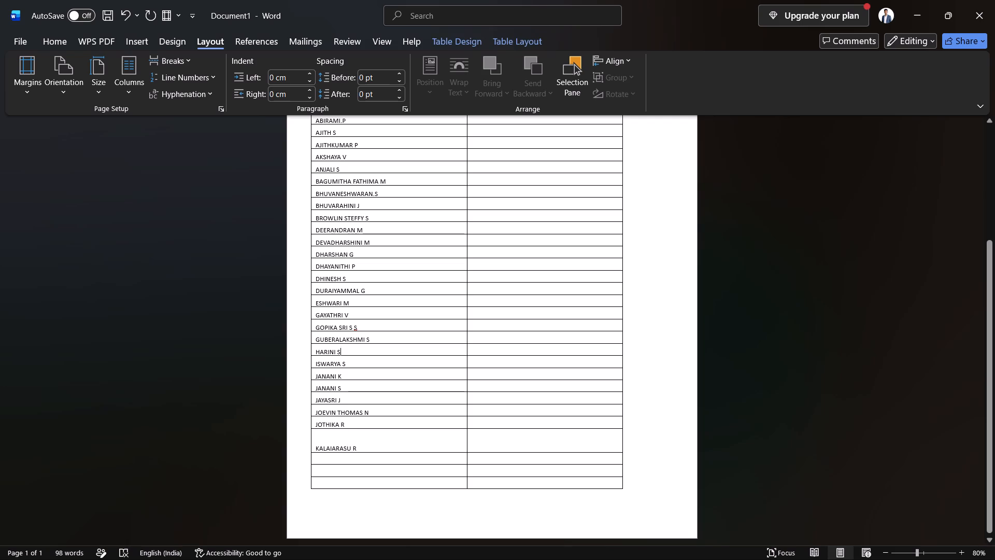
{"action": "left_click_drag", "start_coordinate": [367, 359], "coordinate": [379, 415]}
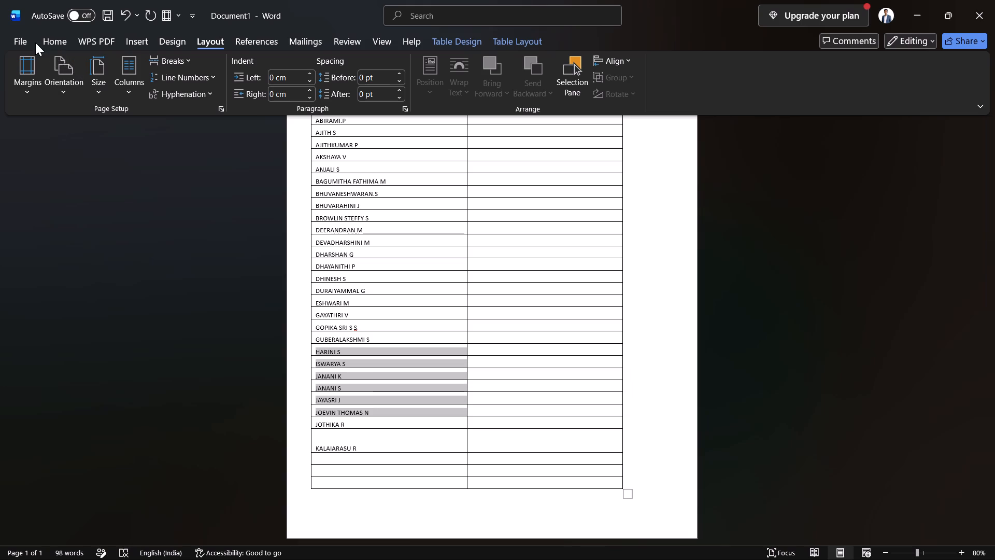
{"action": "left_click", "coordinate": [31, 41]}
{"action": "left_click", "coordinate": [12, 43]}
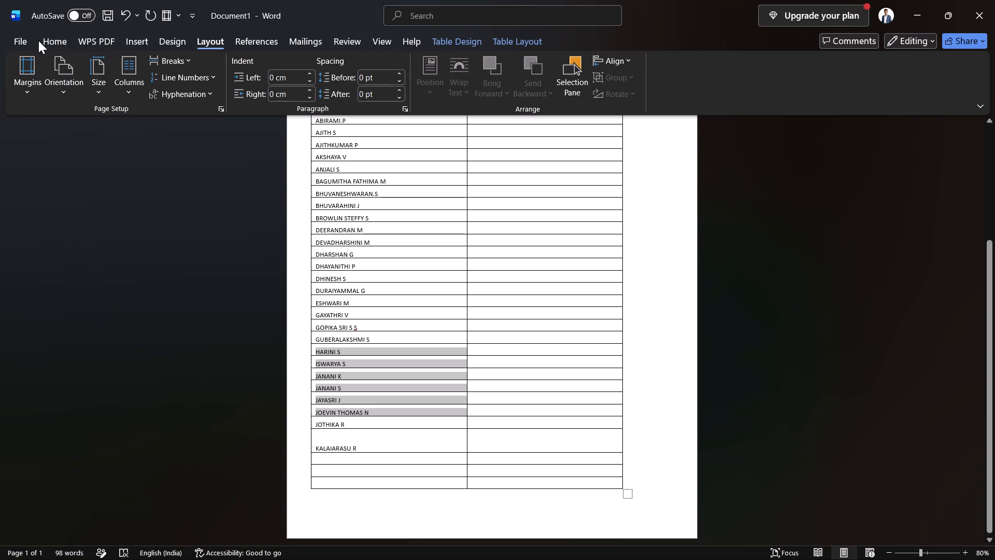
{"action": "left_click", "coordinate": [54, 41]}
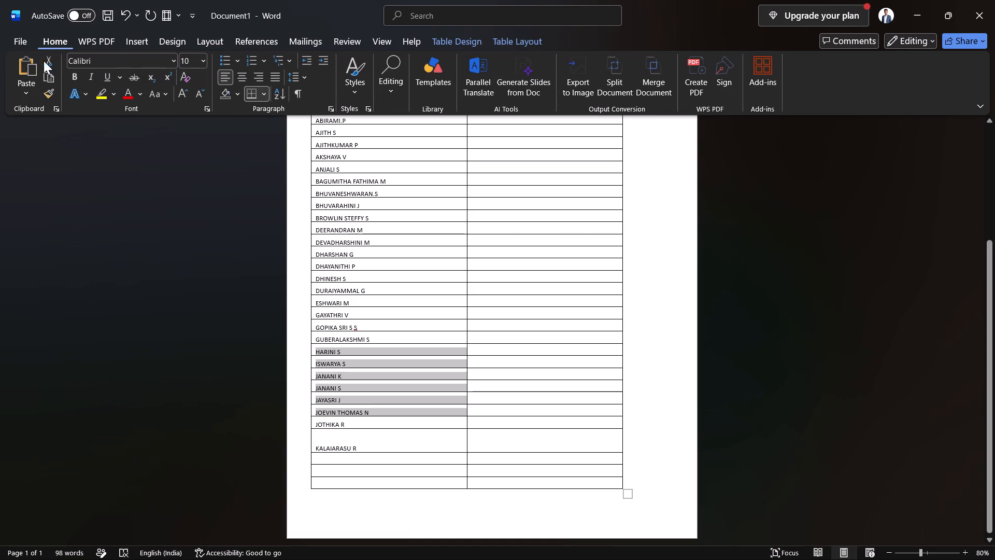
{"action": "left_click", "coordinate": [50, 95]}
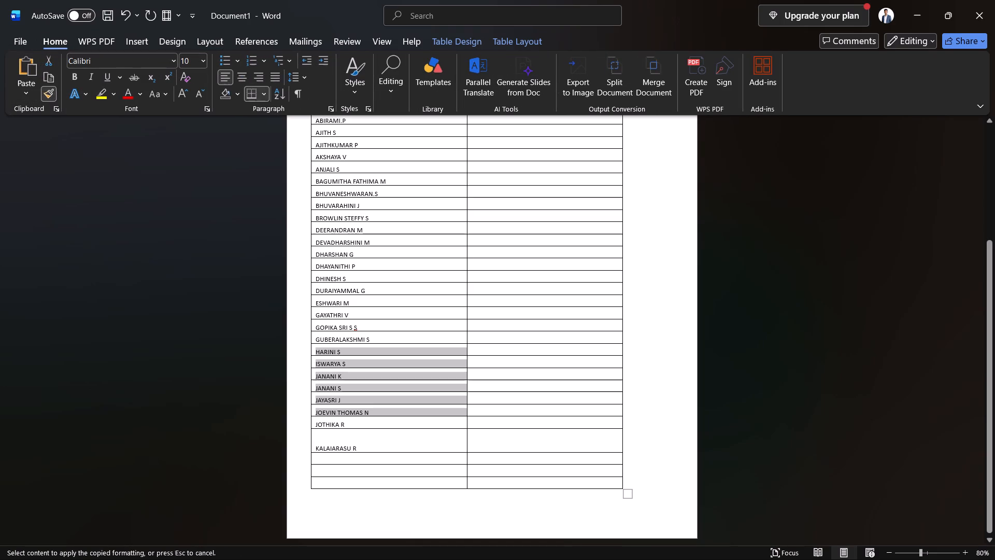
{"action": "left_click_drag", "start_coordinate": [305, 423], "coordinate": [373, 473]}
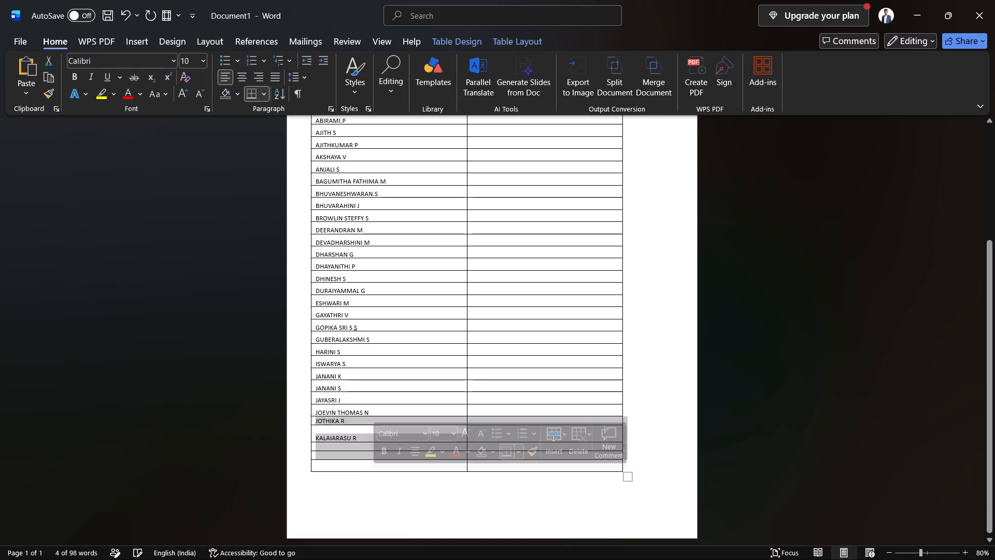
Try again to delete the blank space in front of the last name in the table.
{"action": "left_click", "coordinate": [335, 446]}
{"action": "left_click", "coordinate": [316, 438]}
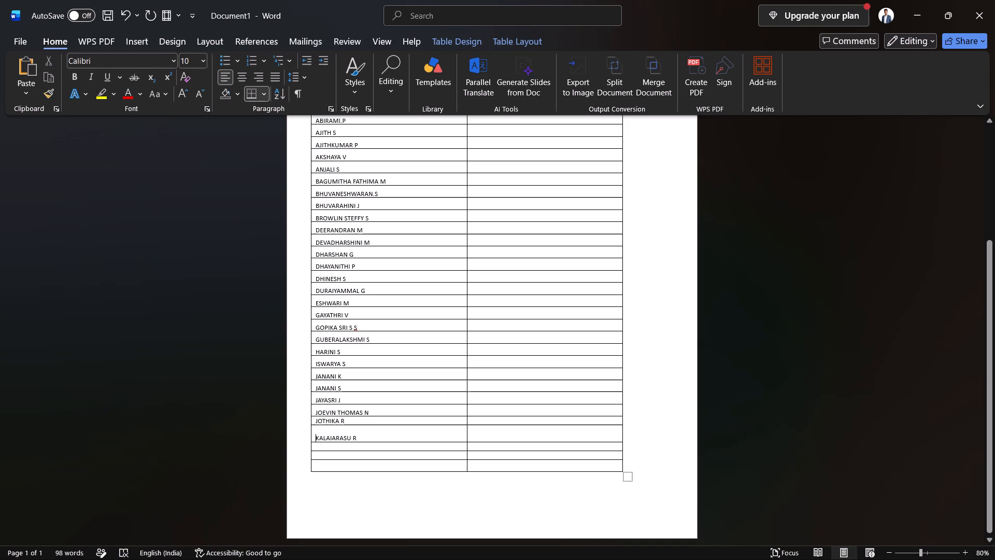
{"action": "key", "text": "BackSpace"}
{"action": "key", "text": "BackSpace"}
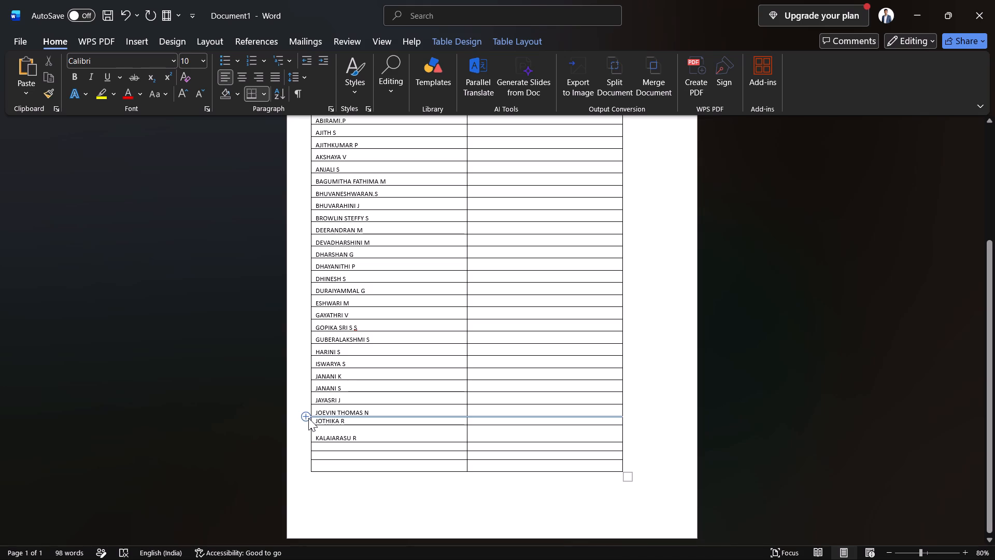
Delete the last five rows of the name table: the final two name rows and the three blank rows.
{"action": "left_click_drag", "start_coordinate": [307, 418], "coordinate": [347, 444]}
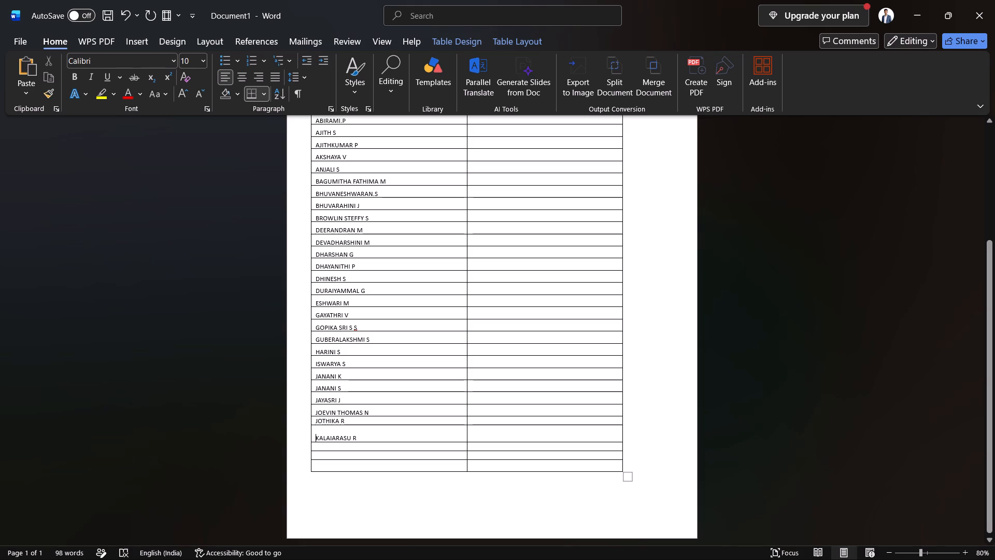
{"action": "left_click_drag", "start_coordinate": [313, 421], "coordinate": [316, 479]}
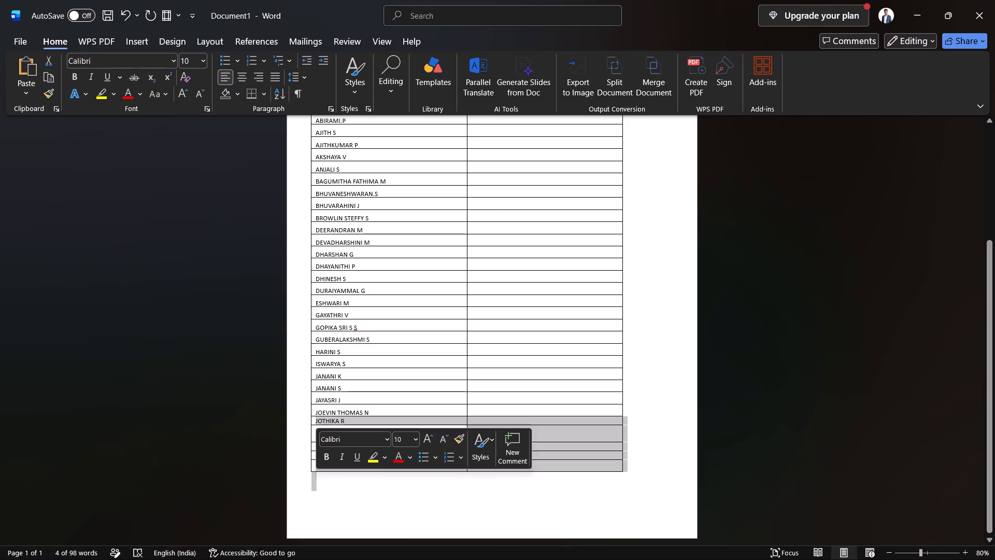
{"action": "key", "text": "BackSpace"}
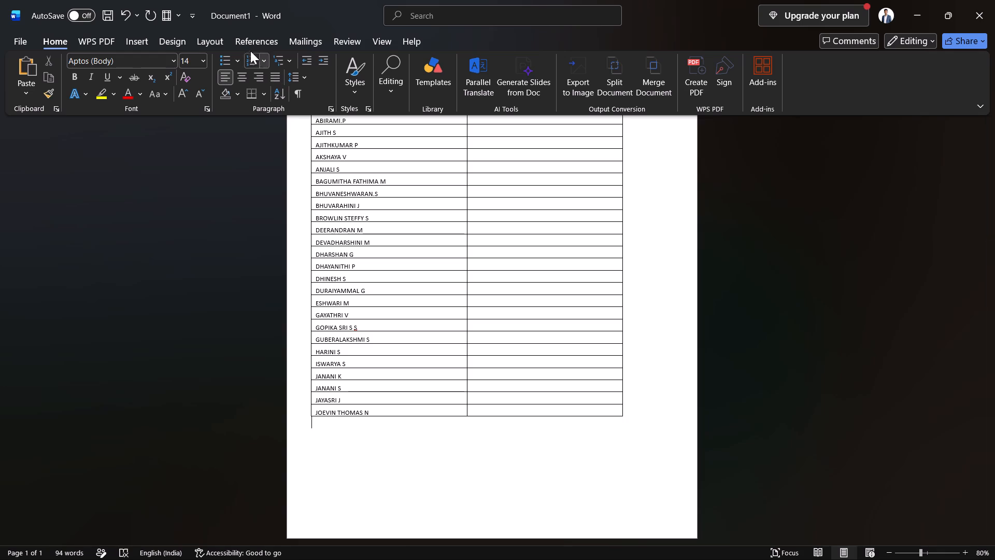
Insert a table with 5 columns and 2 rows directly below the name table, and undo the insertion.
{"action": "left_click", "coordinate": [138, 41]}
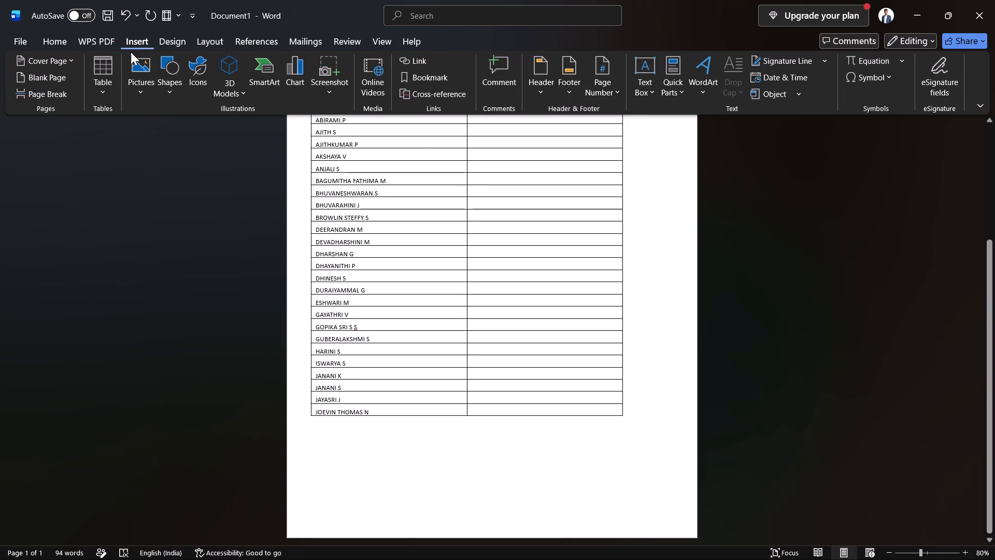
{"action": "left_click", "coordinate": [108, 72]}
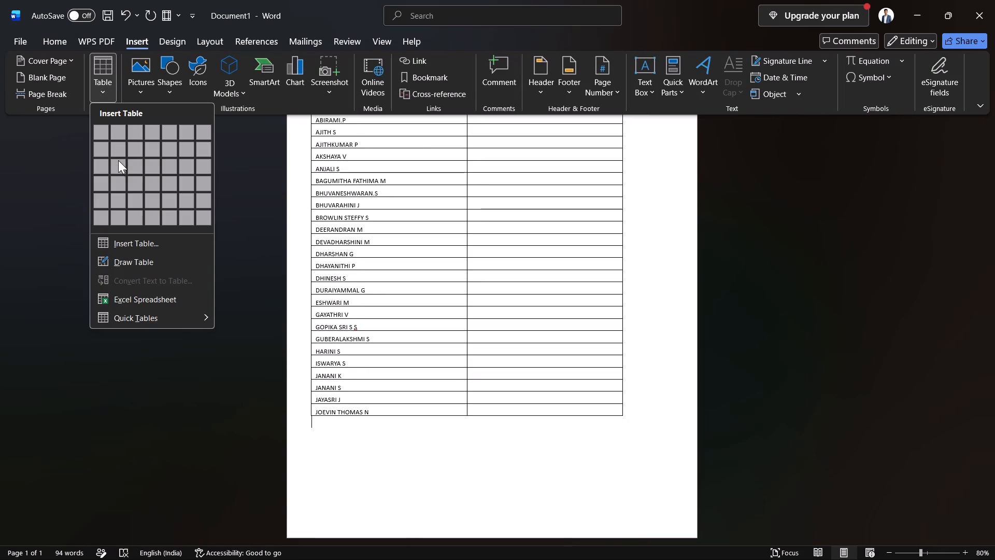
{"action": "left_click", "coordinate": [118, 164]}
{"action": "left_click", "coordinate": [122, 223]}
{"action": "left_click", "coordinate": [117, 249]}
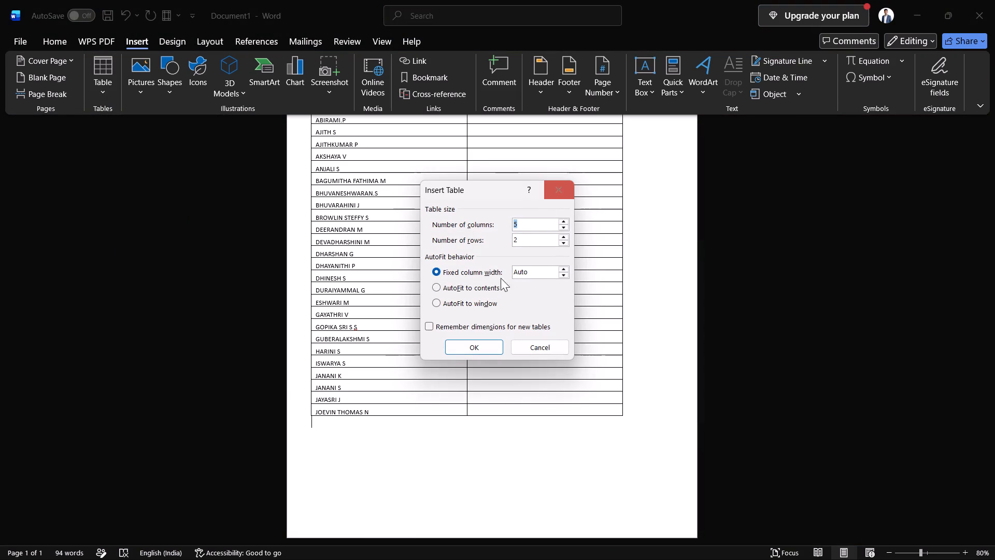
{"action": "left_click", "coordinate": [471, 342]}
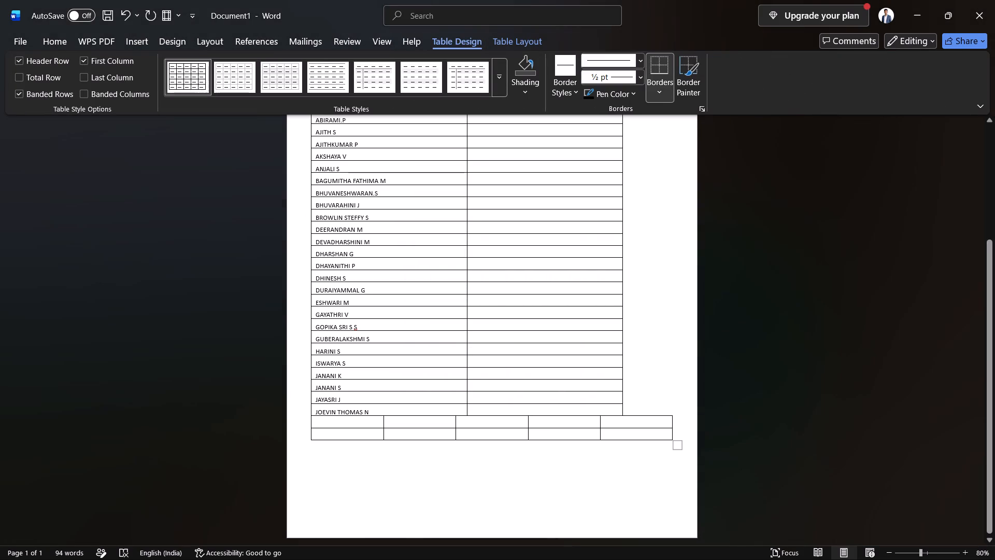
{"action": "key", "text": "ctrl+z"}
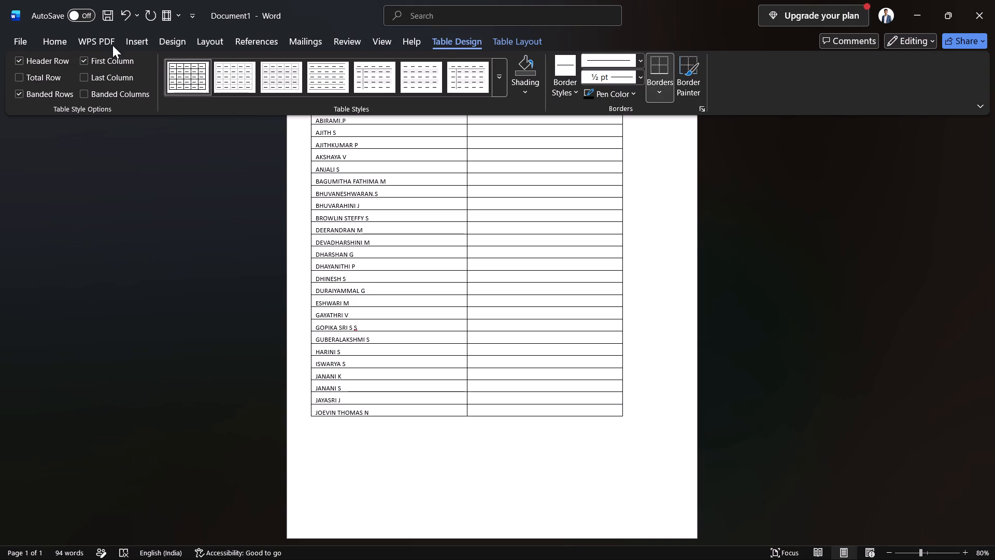
Insert a table with 2 columns and 6 rows directly below the last name row.
{"action": "left_click", "coordinate": [134, 36]}
{"action": "left_click", "coordinate": [107, 69]}
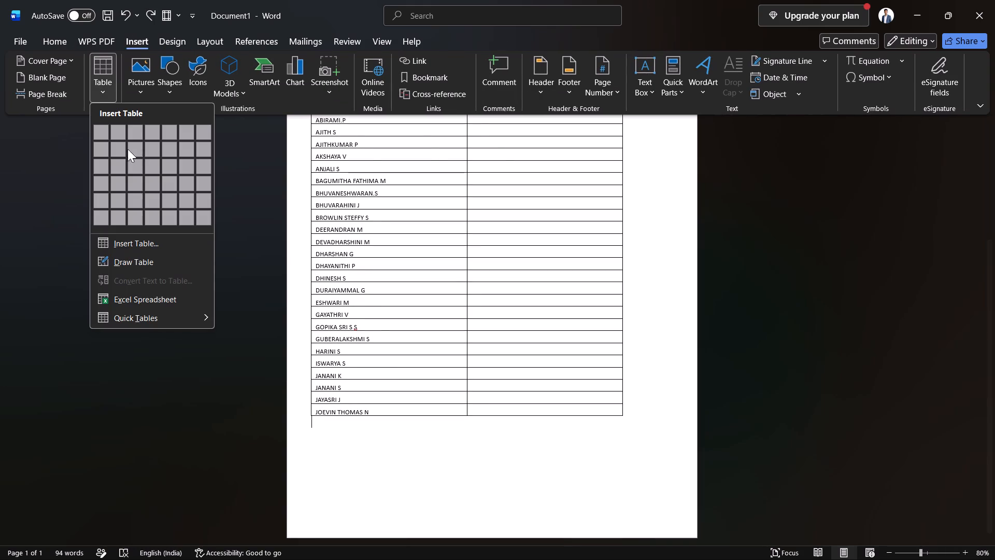
{"action": "left_click", "coordinate": [119, 170]}
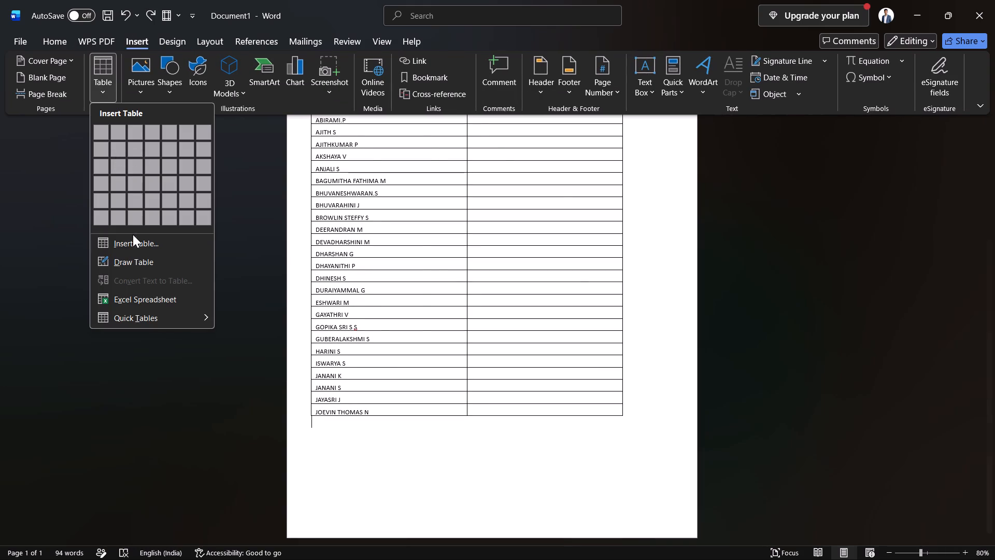
{"action": "left_click", "coordinate": [133, 238]}
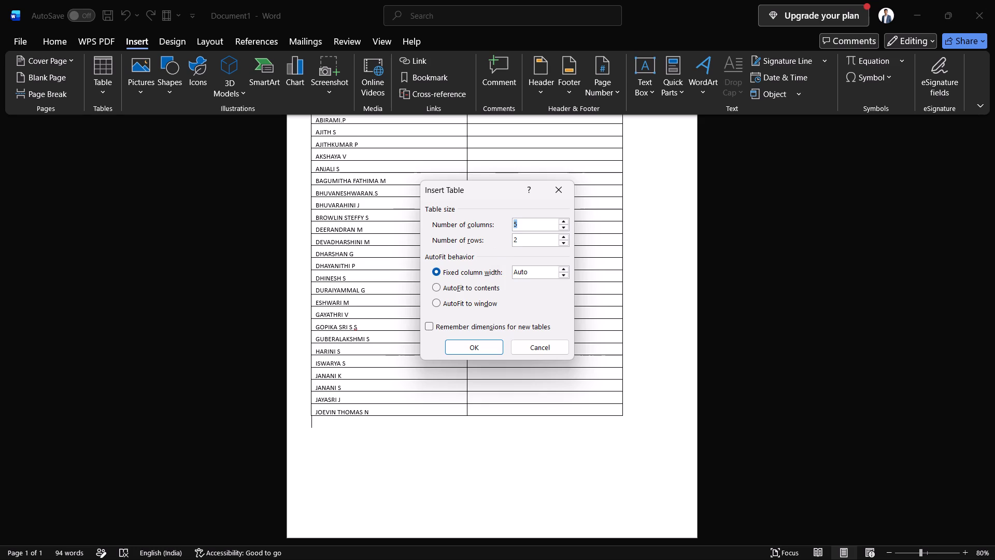
{"action": "key", "text": "BackSpace"}
{"action": "key", "text": "2"}
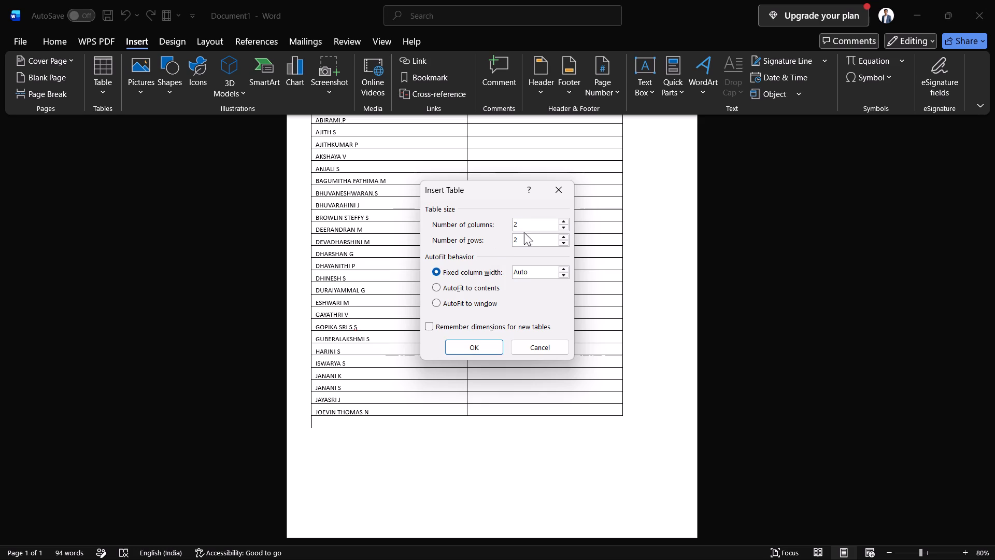
{"action": "left_click", "coordinate": [529, 240]}
{"action": "key", "text": "BackSpace"}
{"action": "key", "text": "6"}
{"action": "key", "text": "Return"}
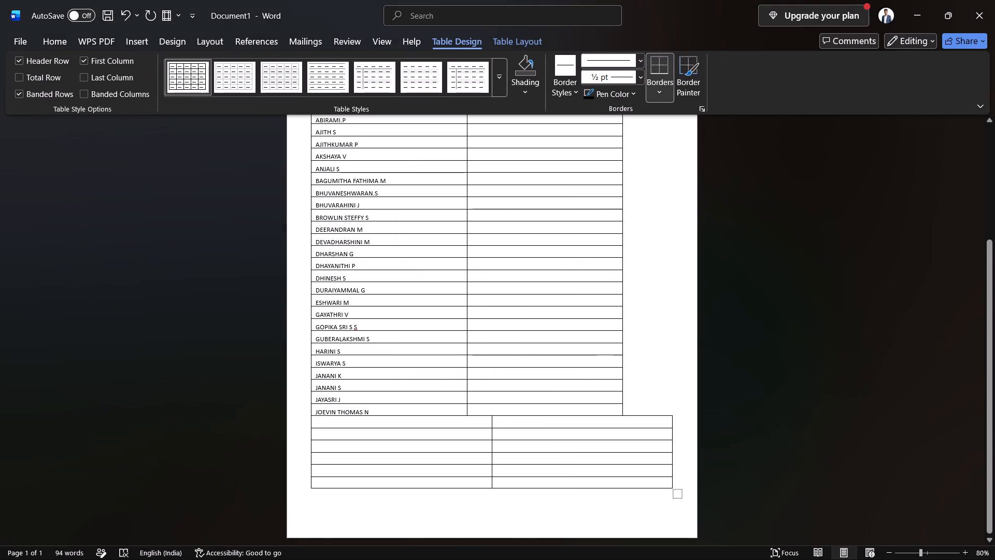
Narrow the new six-row section to the name table's width and align its column divider with the one above.
{"action": "scroll", "coordinate": [525, 455], "scroll_direction": "down", "scroll_amount": 1}
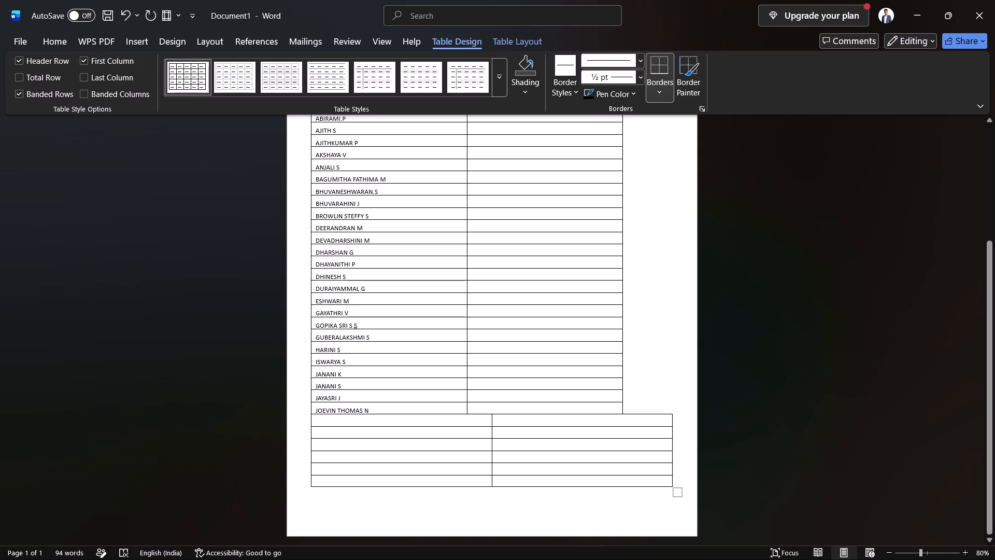
{"action": "left_click", "coordinate": [671, 472]}
{"action": "left_click_drag", "start_coordinate": [671, 472], "coordinate": [624, 475]}
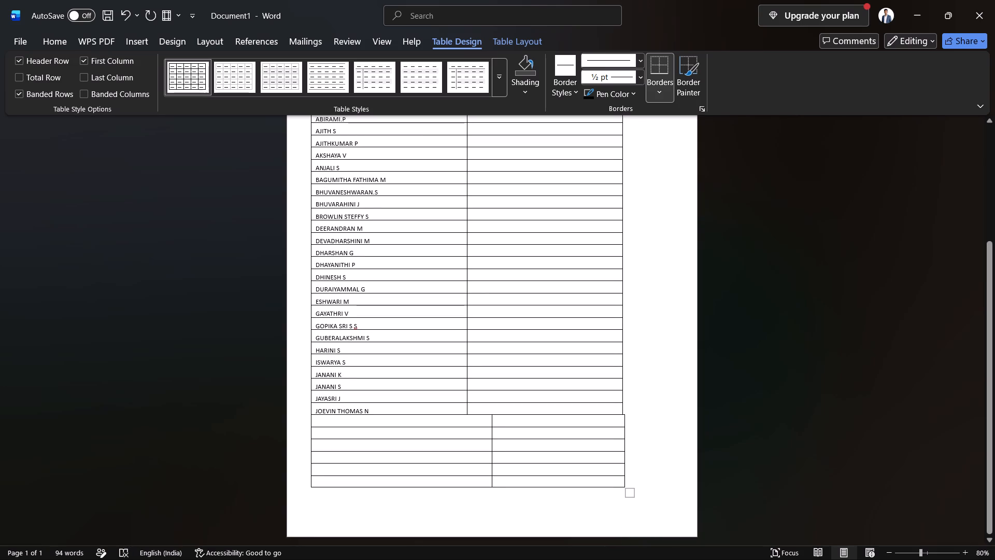
{"action": "left_click_drag", "start_coordinate": [492, 462], "coordinate": [465, 462]}
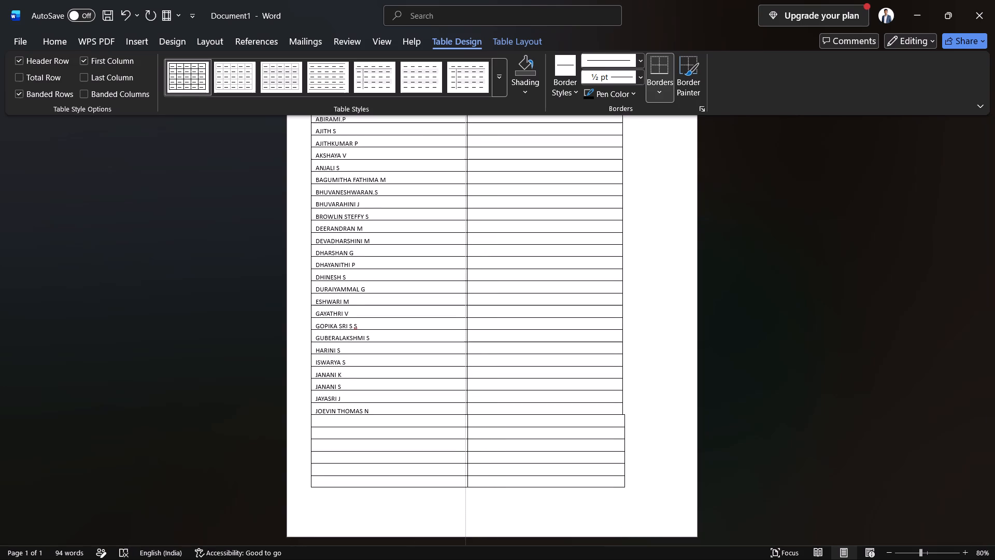
{"action": "left_click_drag", "start_coordinate": [465, 462], "coordinate": [465, 461]}
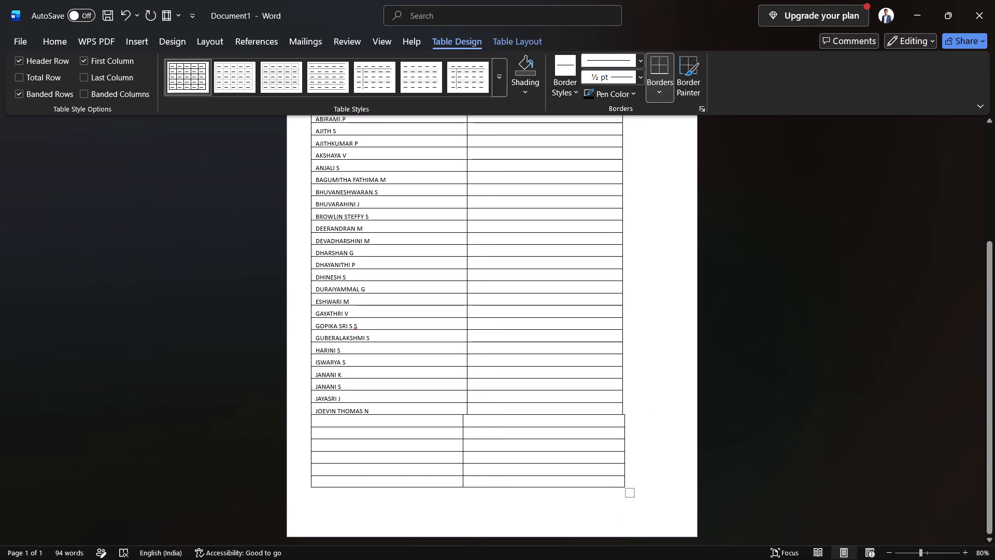
{"action": "left_click", "coordinate": [462, 442]}
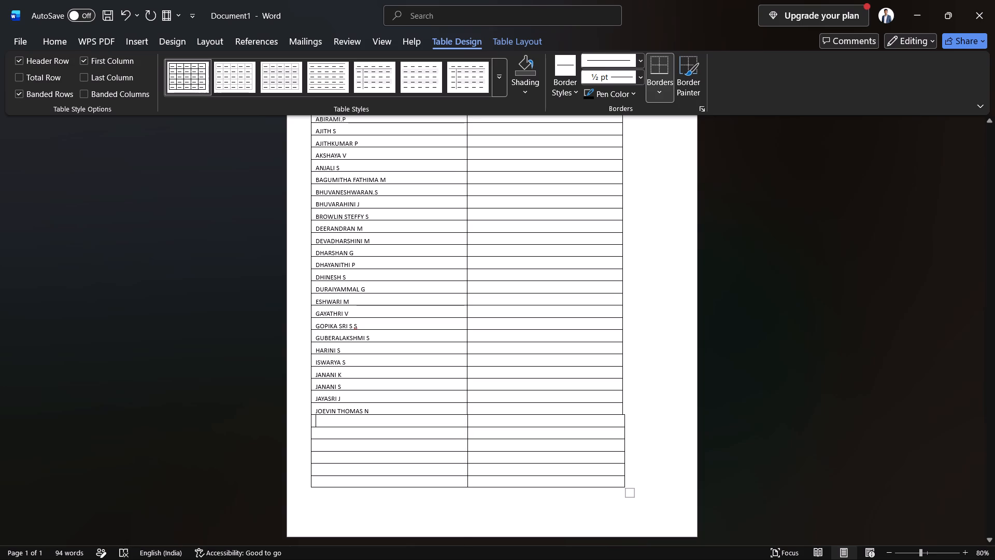
Widen the six blank rows and the name rows above them so their outer right borders line up.
{"action": "left_click", "coordinate": [625, 449]}
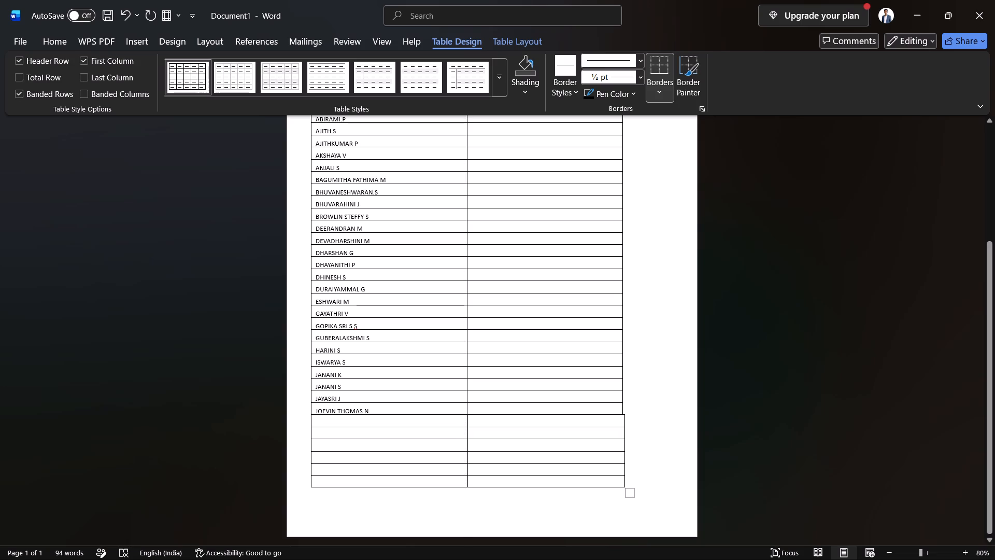
{"action": "left_click", "coordinate": [623, 446]}
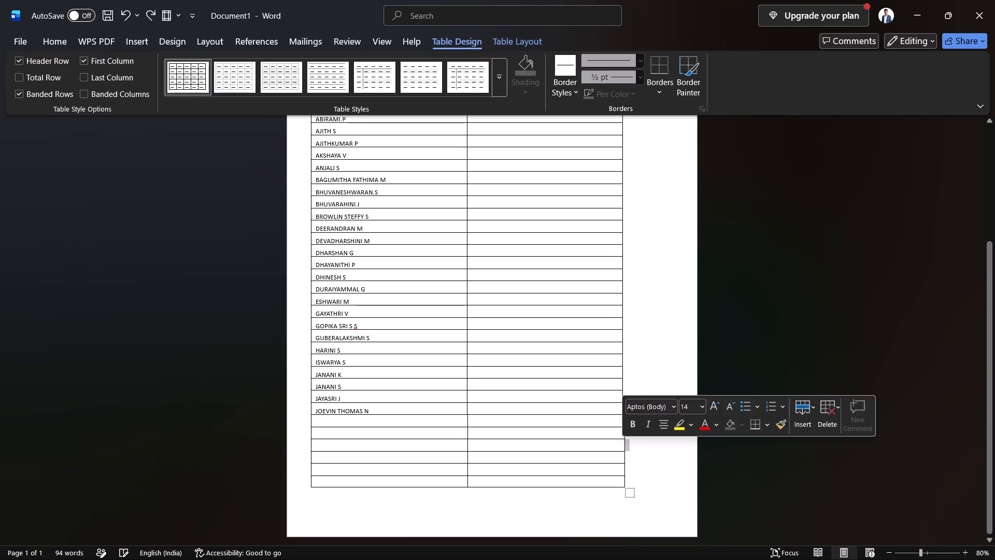
{"action": "left_click", "coordinate": [631, 487]}
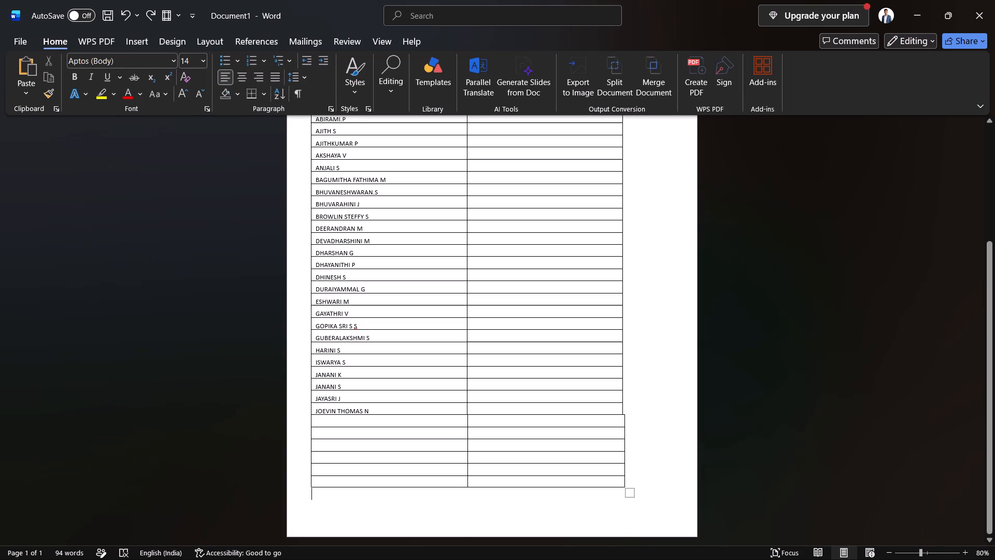
{"action": "left_click", "coordinate": [624, 468]}
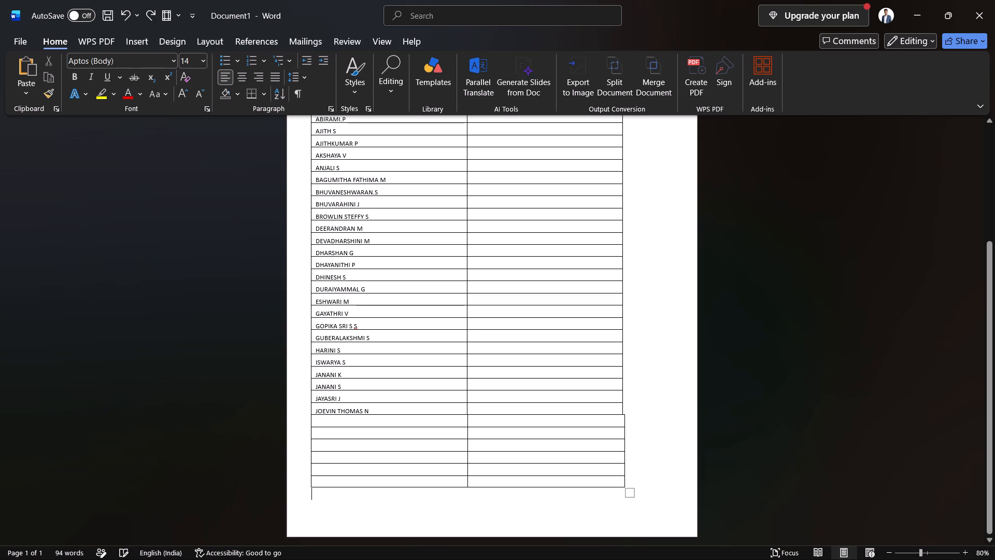
{"action": "left_click", "coordinate": [624, 468]}
{"action": "left_click_drag", "start_coordinate": [624, 468], "coordinate": [624, 468]}
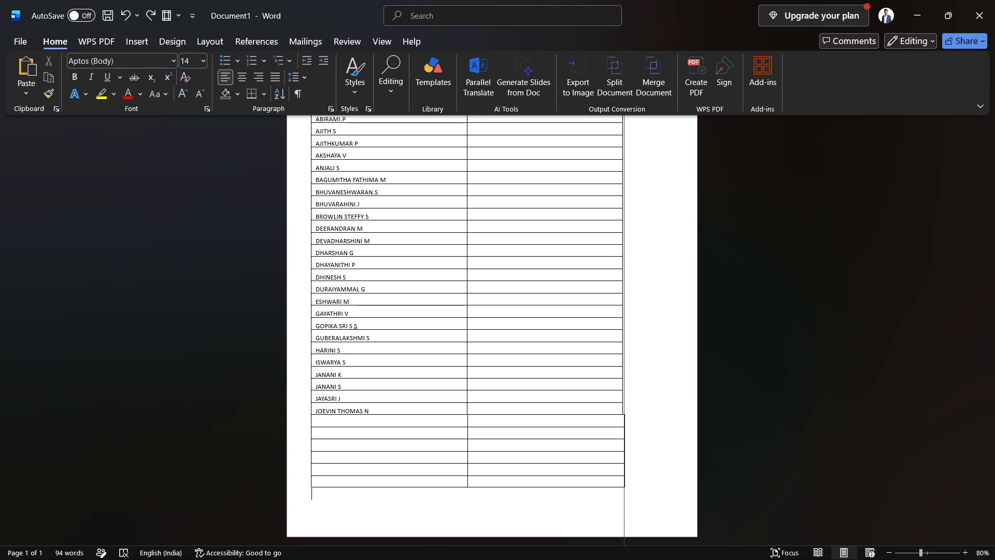
{"action": "left_click_drag", "start_coordinate": [624, 468], "coordinate": [617, 443]}
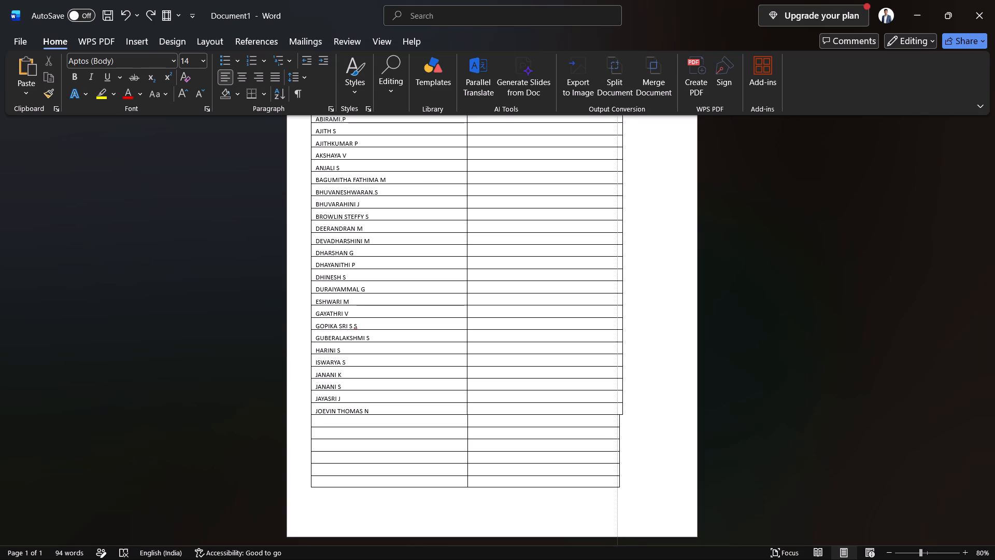
{"action": "left_click_drag", "start_coordinate": [617, 443], "coordinate": [637, 451]}
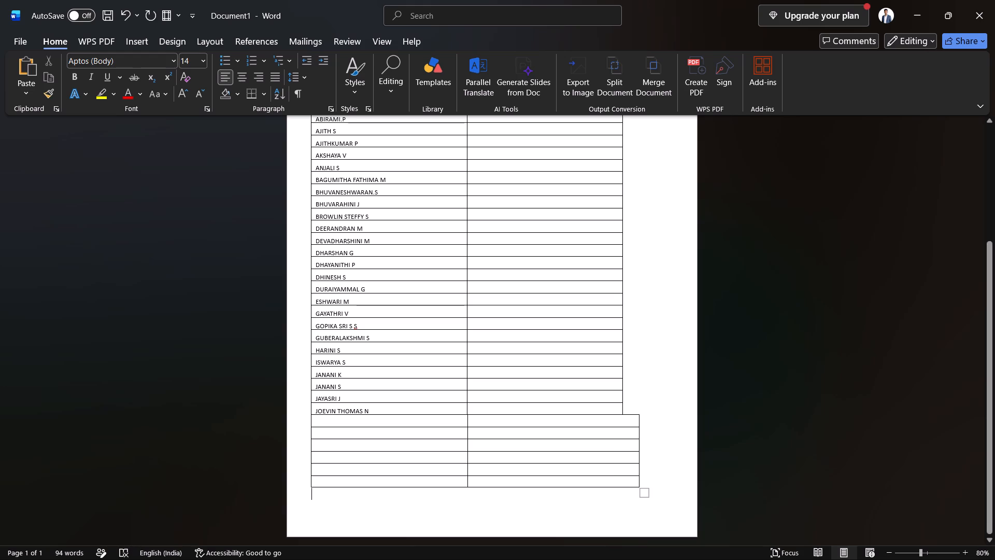
{"action": "left_click_drag", "start_coordinate": [621, 365], "coordinate": [637, 367]}
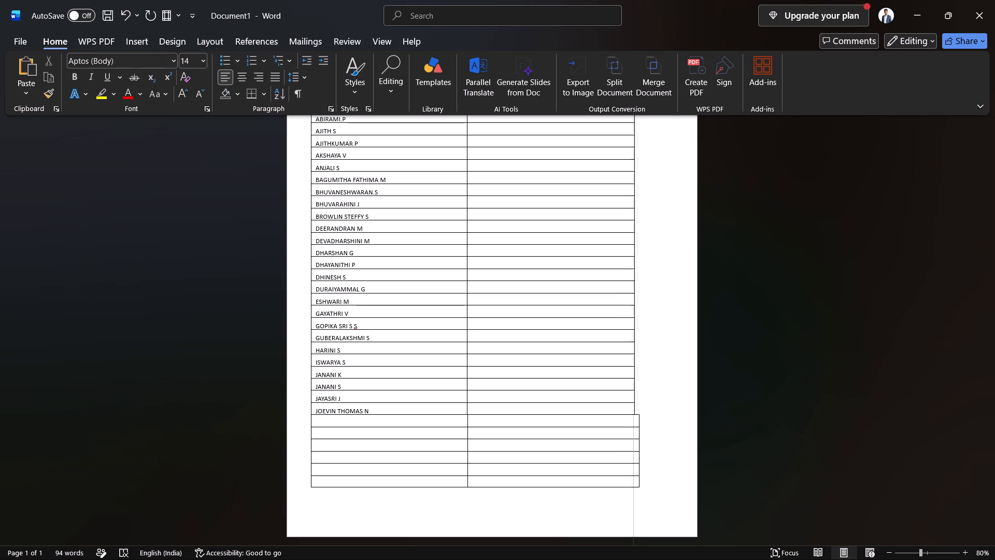
{"action": "left_click_drag", "start_coordinate": [637, 367], "coordinate": [639, 368]}
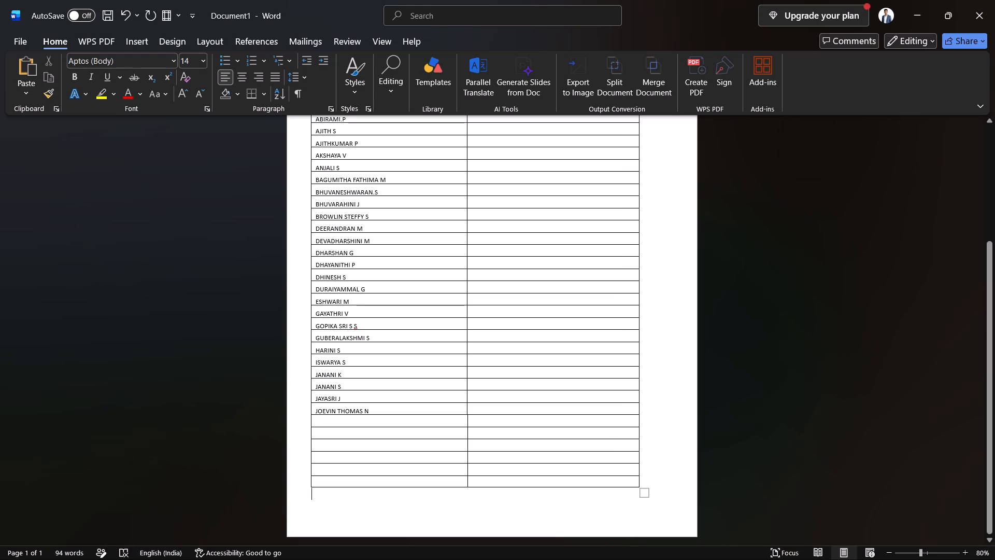
Move the column divider to one common position slightly right of its old place across all name and blank rows.
{"action": "left_click_drag", "start_coordinate": [467, 352], "coordinate": [421, 349]}
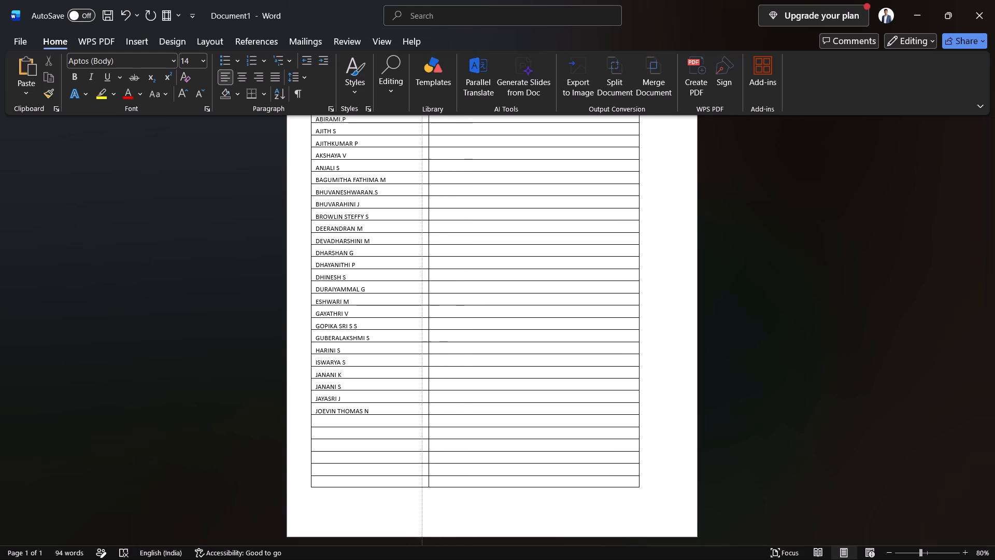
{"action": "left_click_drag", "start_coordinate": [421, 349], "coordinate": [477, 377]}
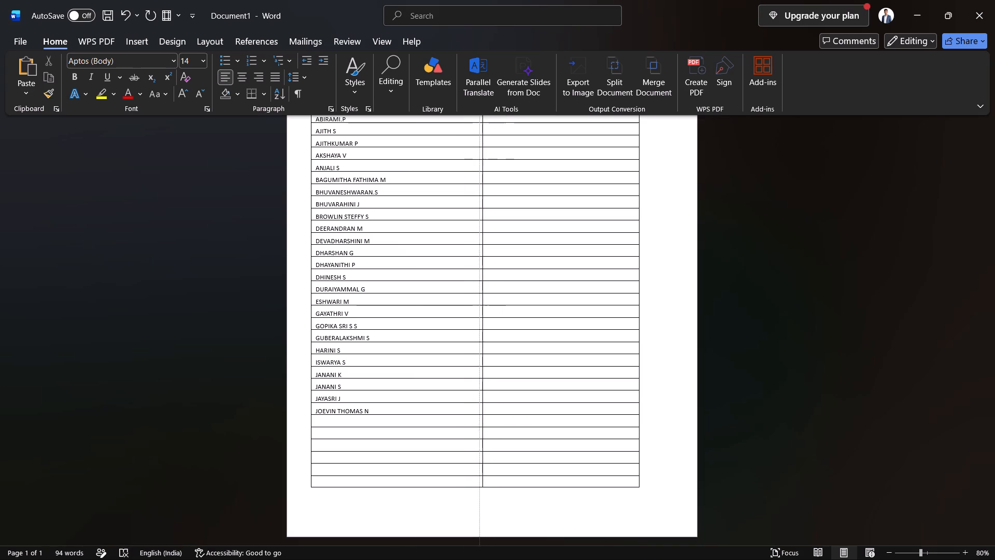
{"action": "left_click_drag", "start_coordinate": [477, 377], "coordinate": [474, 377]}
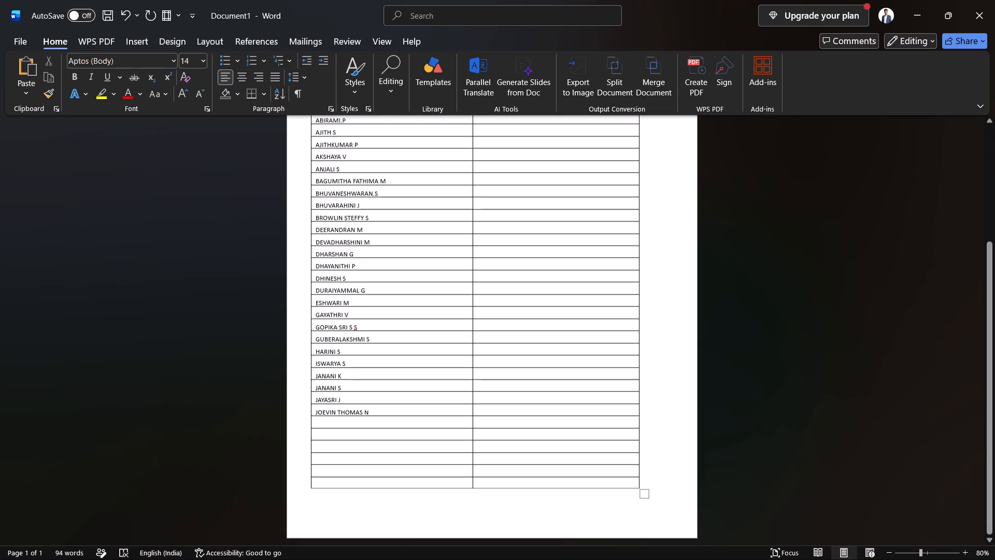
Shrink the whole name table's width proportionally, keeping its left edge and row heights in place.
{"action": "scroll", "coordinate": [396, 237], "scroll_direction": "up", "scroll_amount": 2}
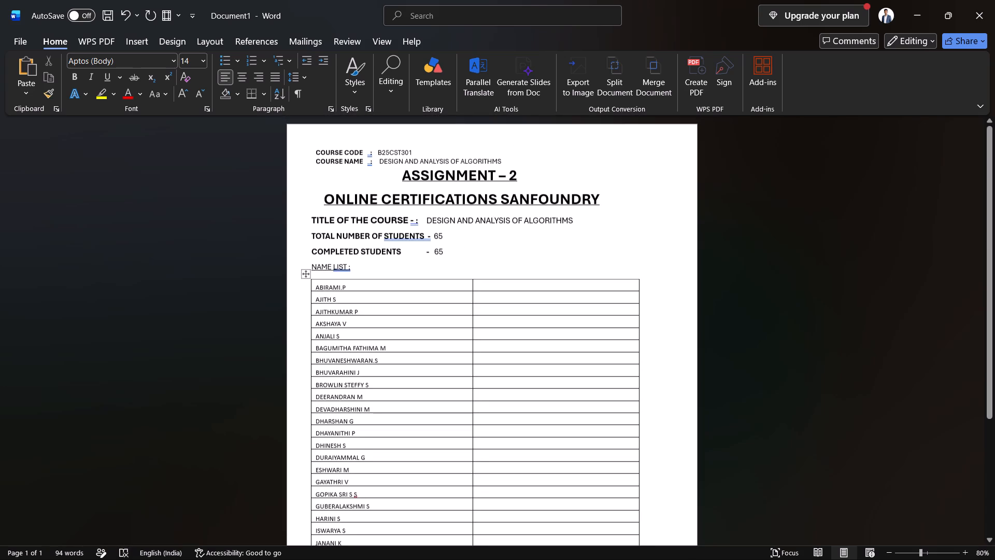
{"action": "left_click", "coordinate": [303, 273]}
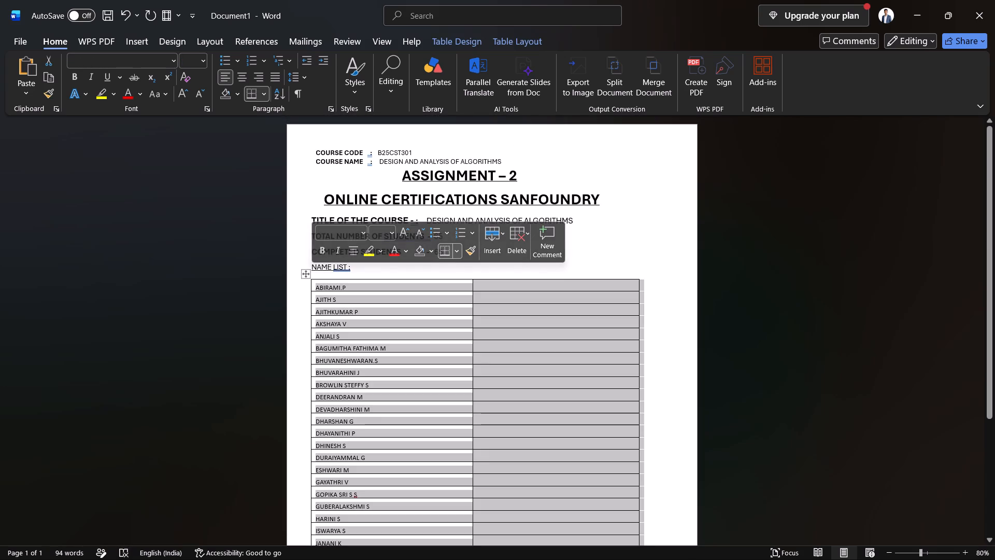
{"action": "left_click", "coordinate": [636, 355]}
{"action": "scroll", "coordinate": [636, 355], "scroll_direction": "down", "scroll_amount": 2}
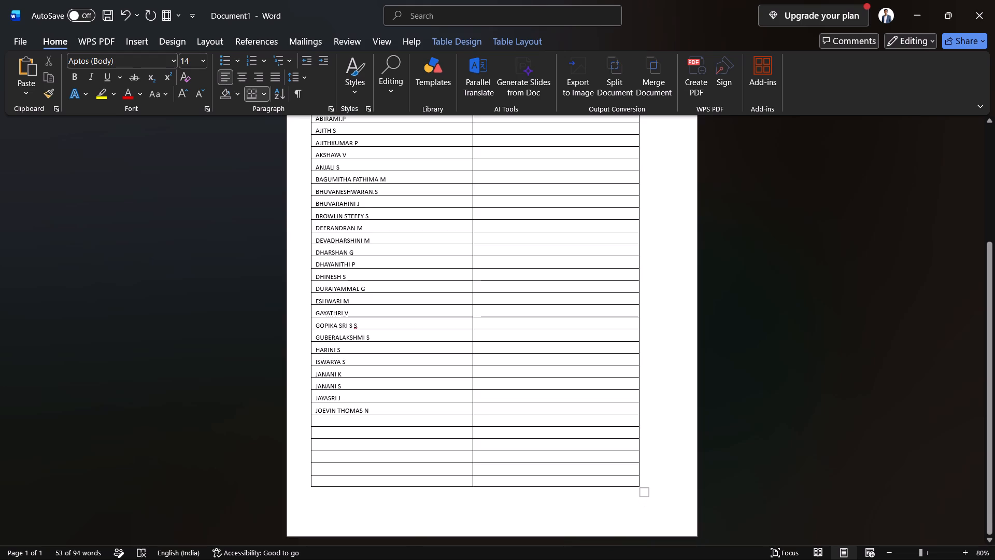
{"action": "left_click_drag", "start_coordinate": [646, 492], "coordinate": [600, 446]}
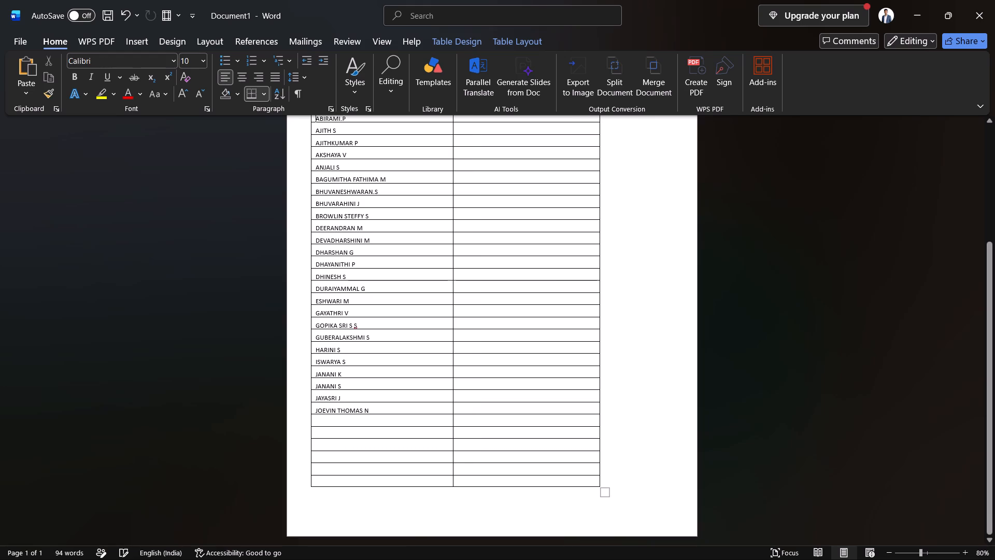
Move the name table horizontally so it sits centred on the page under the NAME LIST heading.
{"action": "scroll", "coordinate": [489, 337], "scroll_direction": "up", "scroll_amount": 1}
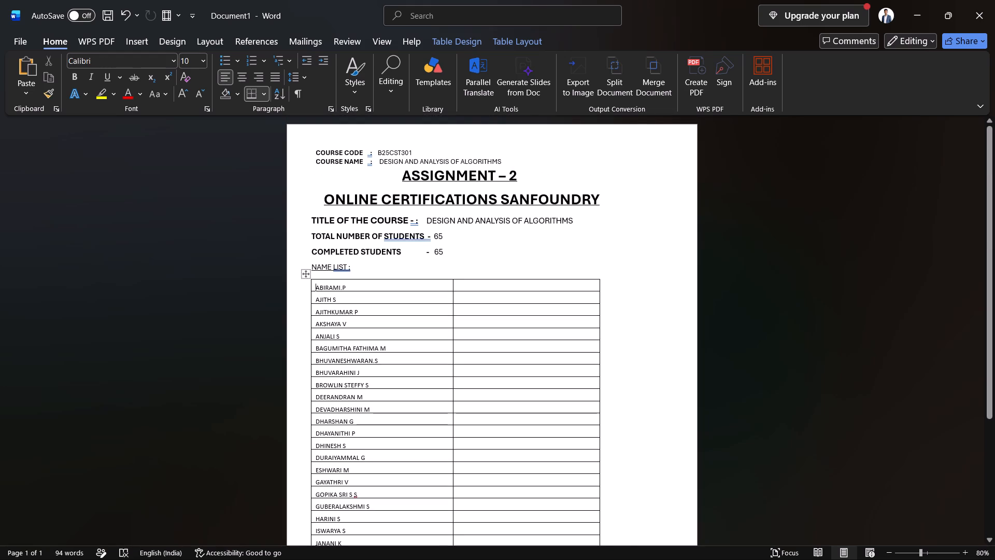
{"action": "left_click_drag", "start_coordinate": [305, 273], "coordinate": [335, 271]}
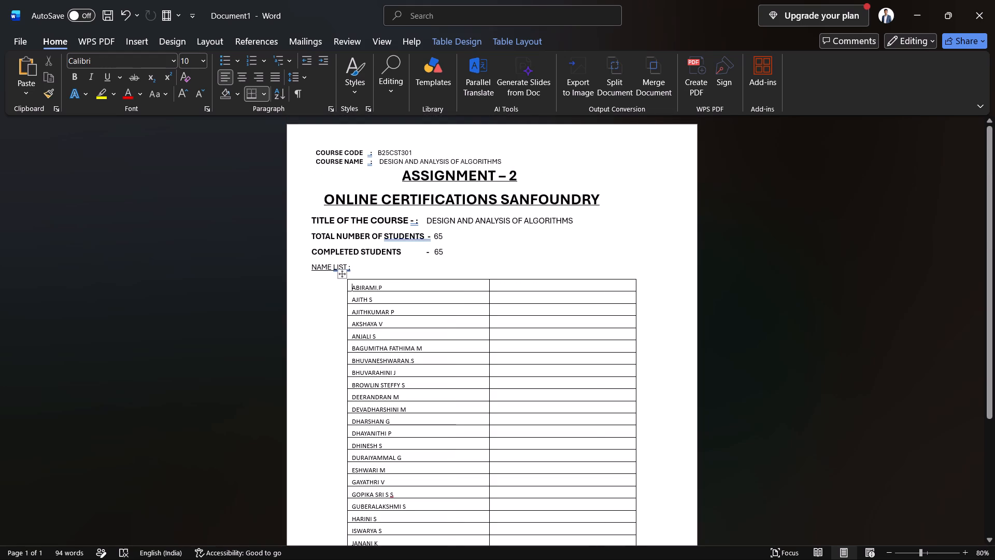
{"action": "left_click", "coordinate": [308, 267]}
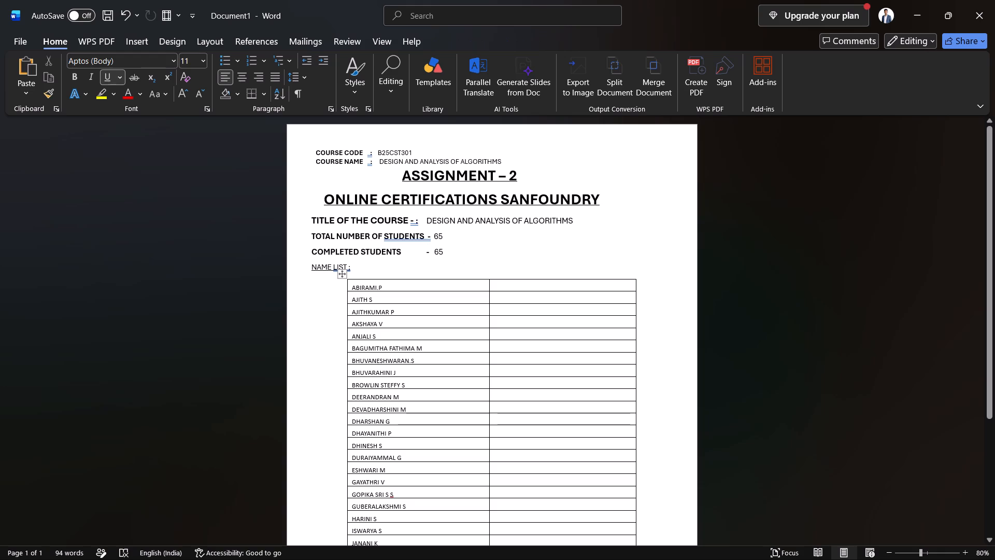
{"action": "left_click_drag", "start_coordinate": [342, 272], "coordinate": [330, 274]}
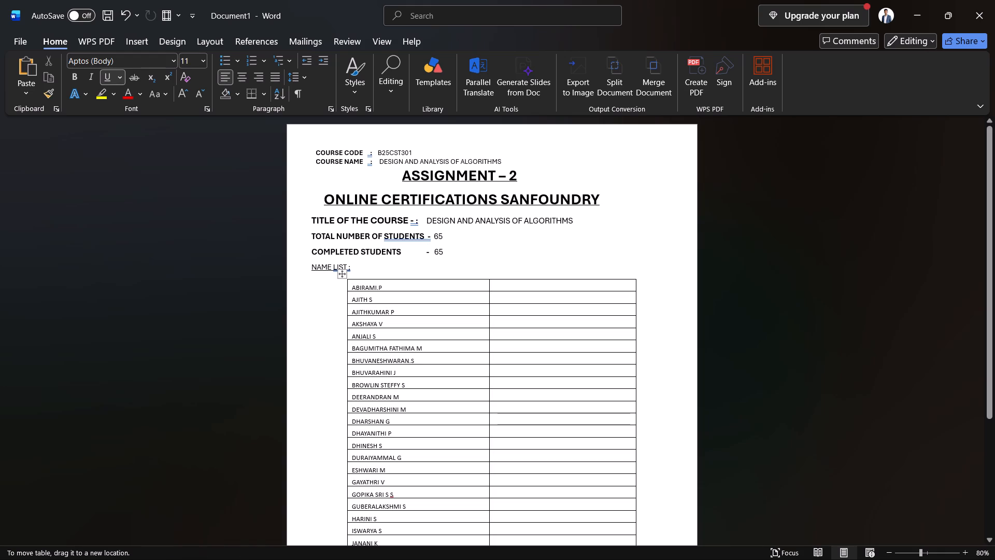
{"action": "left_click_drag", "start_coordinate": [330, 274], "coordinate": [329, 275]}
{"action": "left_click_drag", "start_coordinate": [340, 274], "coordinate": [331, 277]}
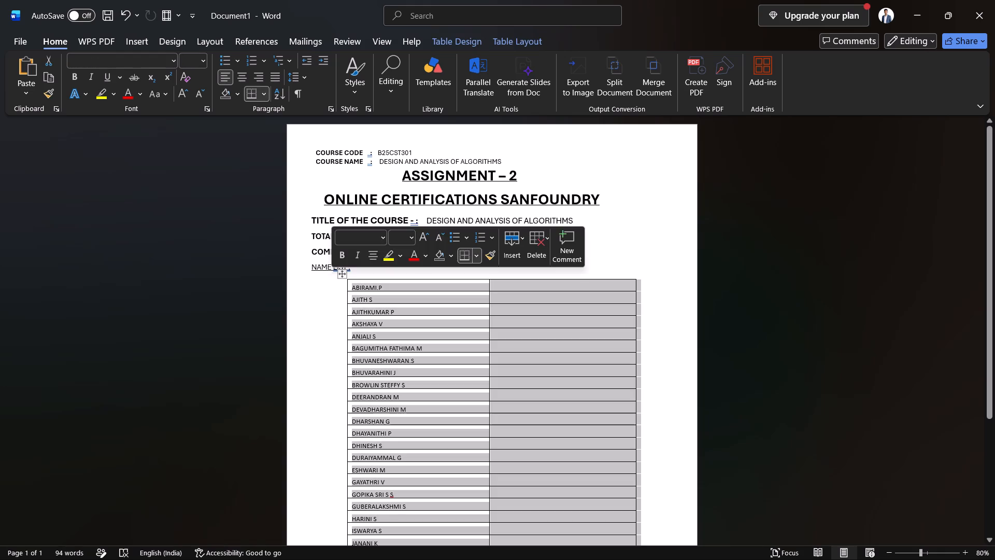
{"action": "left_click", "coordinate": [317, 302]}
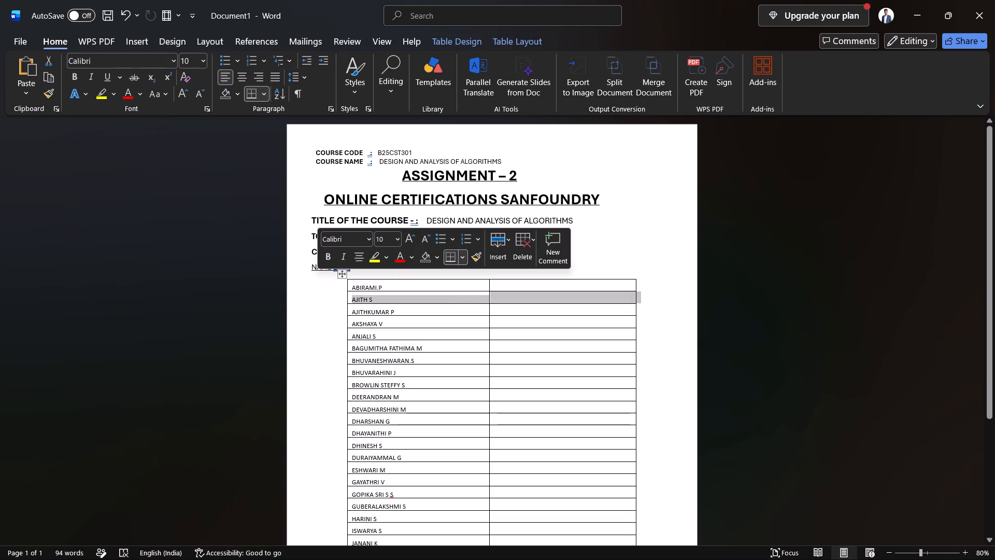
{"action": "left_click_drag", "start_coordinate": [344, 274], "coordinate": [329, 279]}
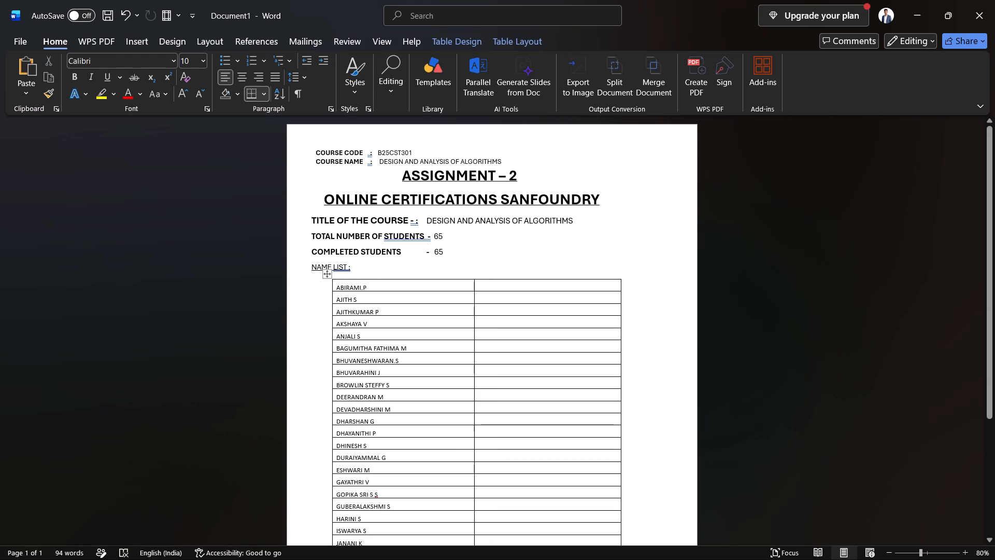
{"action": "left_click", "coordinate": [467, 248]}
Switch to the CISCO COURSE workbook in Chrome and copy the six names with serial numbers 26 to 31.
{"action": "scroll", "coordinate": [467, 248], "scroll_direction": "down", "scroll_amount": 1}
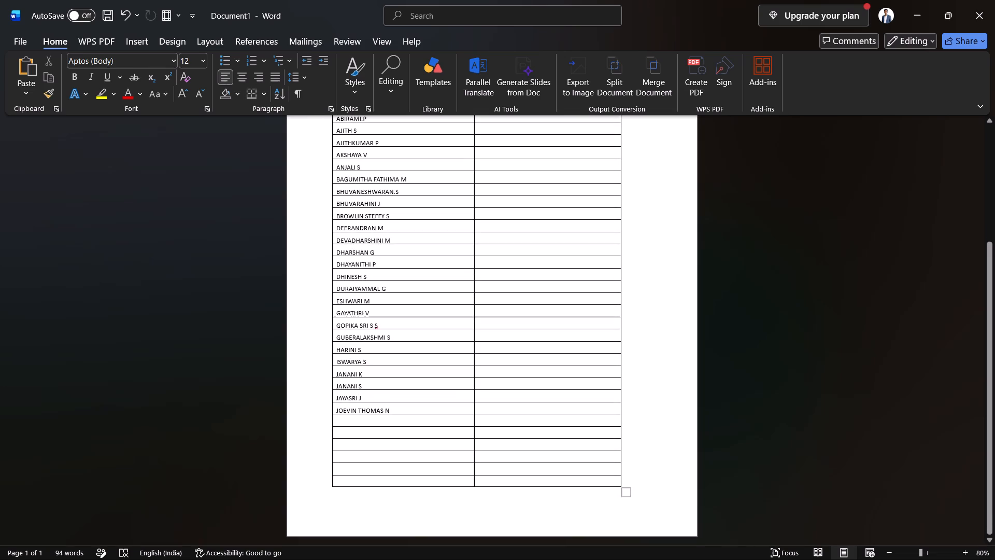
{"action": "left_click", "coordinate": [420, 247]}
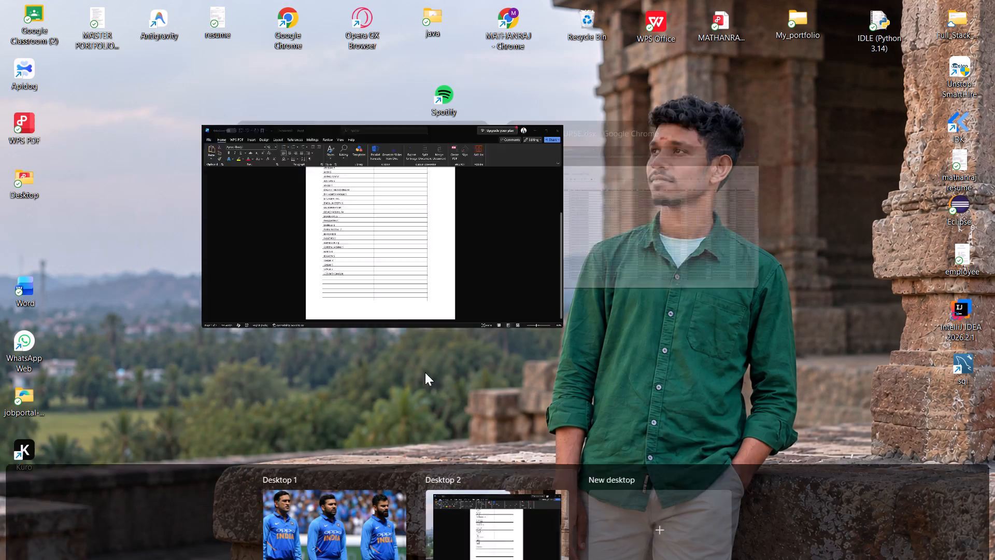
{"action": "left_click", "coordinate": [585, 248]}
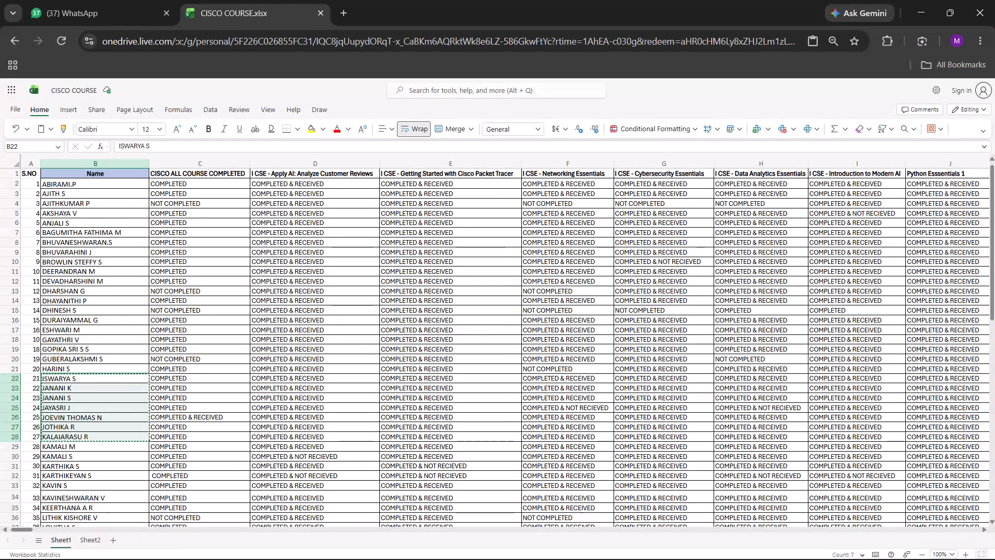
{"action": "scroll", "coordinate": [86, 453], "scroll_direction": "down", "scroll_amount": 1}
{"action": "left_click", "coordinate": [87, 412]}
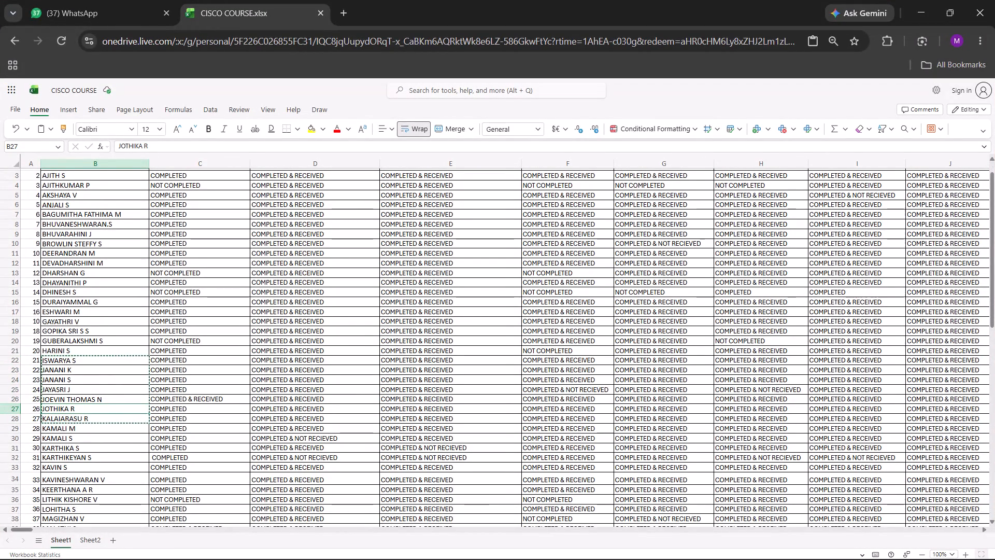
{"action": "left_click", "coordinate": [84, 409]}
{"action": "double_click", "coordinate": [84, 409]}
{"action": "left_click_drag", "start_coordinate": [84, 409], "coordinate": [72, 466]}
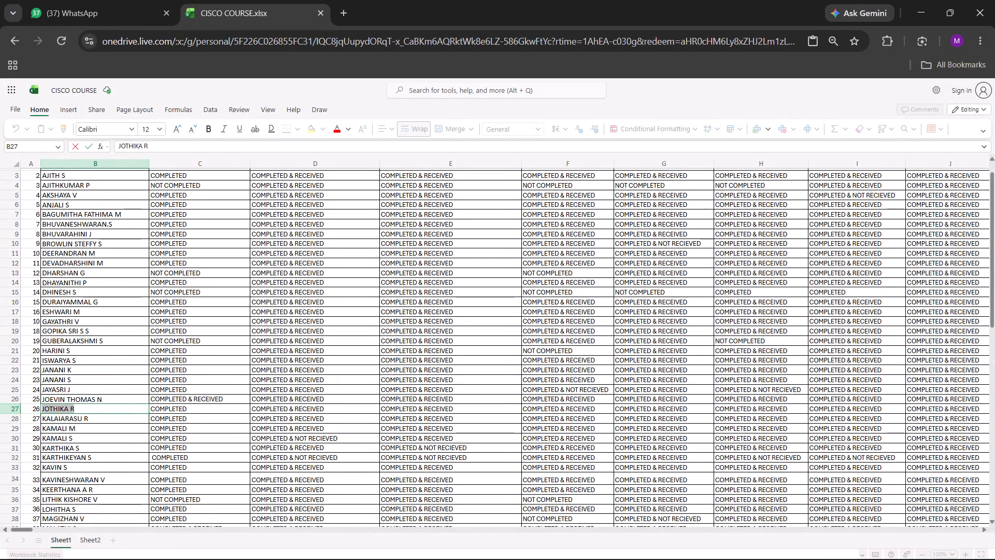
{"action": "left_click_drag", "start_coordinate": [72, 466], "coordinate": [73, 474]}
{"action": "left_click", "coordinate": [35, 407]}
{"action": "left_click_drag", "start_coordinate": [35, 407], "coordinate": [56, 488]}
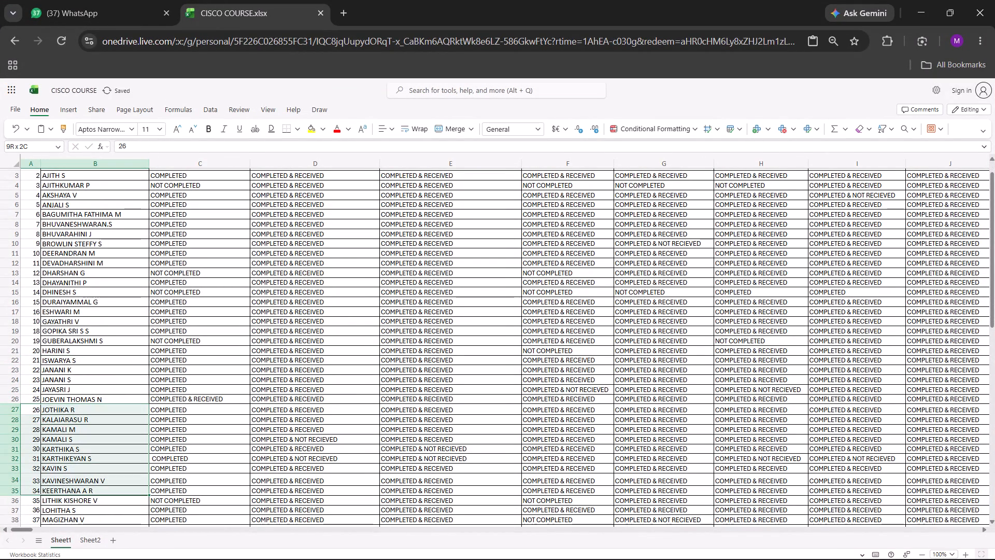
{"action": "left_click_drag", "start_coordinate": [56, 488], "coordinate": [18, 404]}
{"action": "left_click", "coordinate": [54, 412]}
{"action": "left_click_drag", "start_coordinate": [54, 412], "coordinate": [67, 454]}
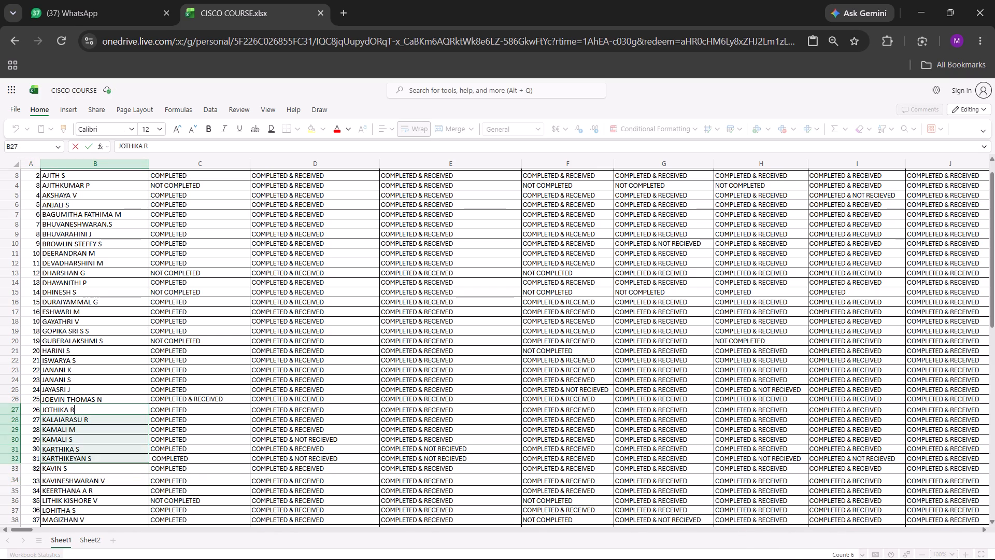
{"action": "key", "text": "ctrl+c"}
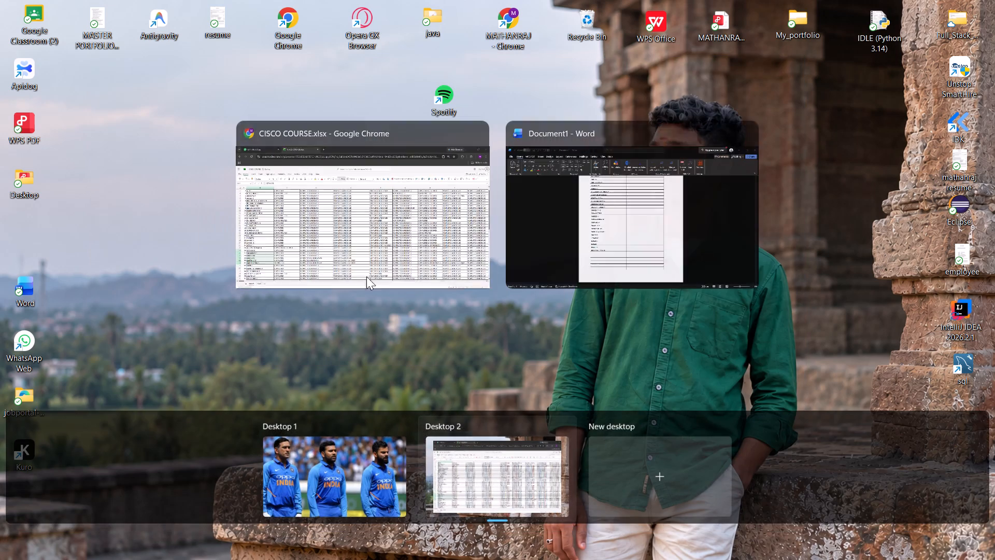
Fill the six blank first-column cells of the Word name table with names 26 to 31, recopying them from the CISCO COURSE workbook.
{"action": "left_click", "coordinate": [561, 219]}
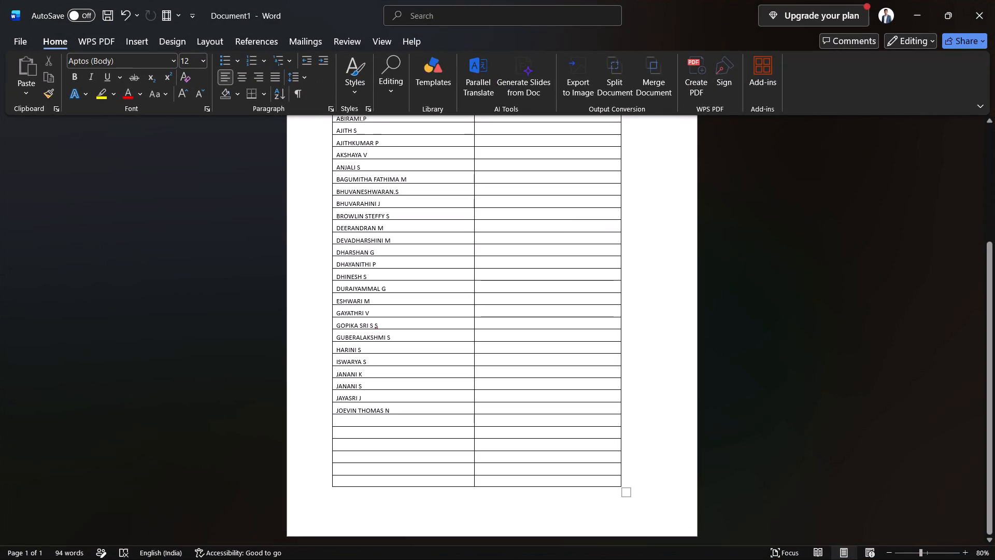
{"action": "left_click", "coordinate": [372, 422]}
{"action": "key", "text": "ctrl+v"}
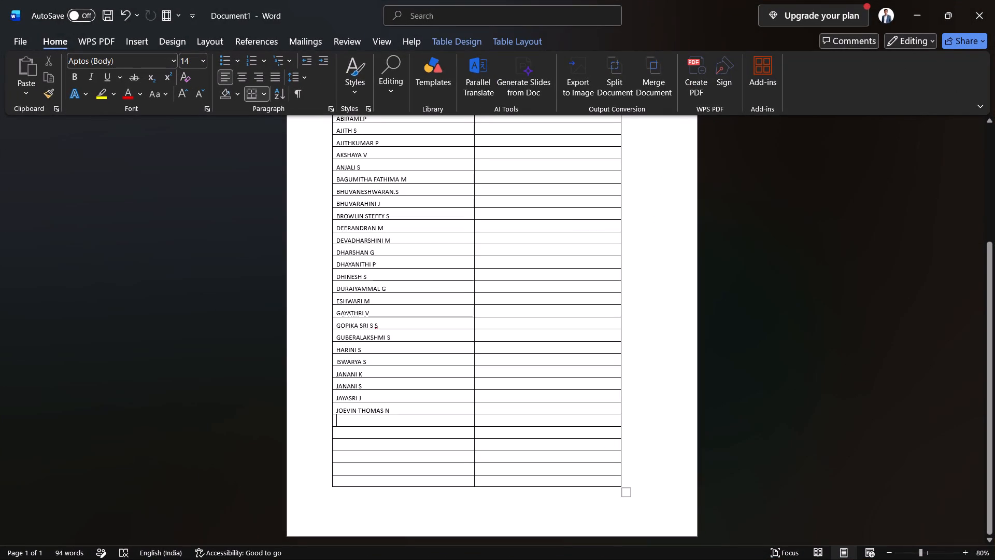
{"action": "left_click_drag", "start_coordinate": [372, 422], "coordinate": [386, 471]}
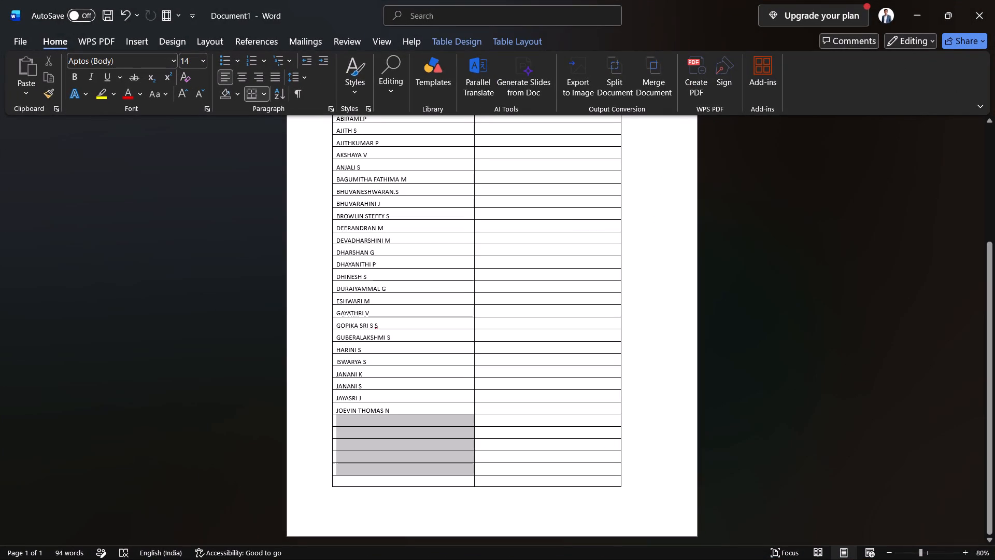
{"action": "left_click_drag", "start_coordinate": [386, 471], "coordinate": [387, 479]}
{"action": "key", "text": "ctrl+v"}
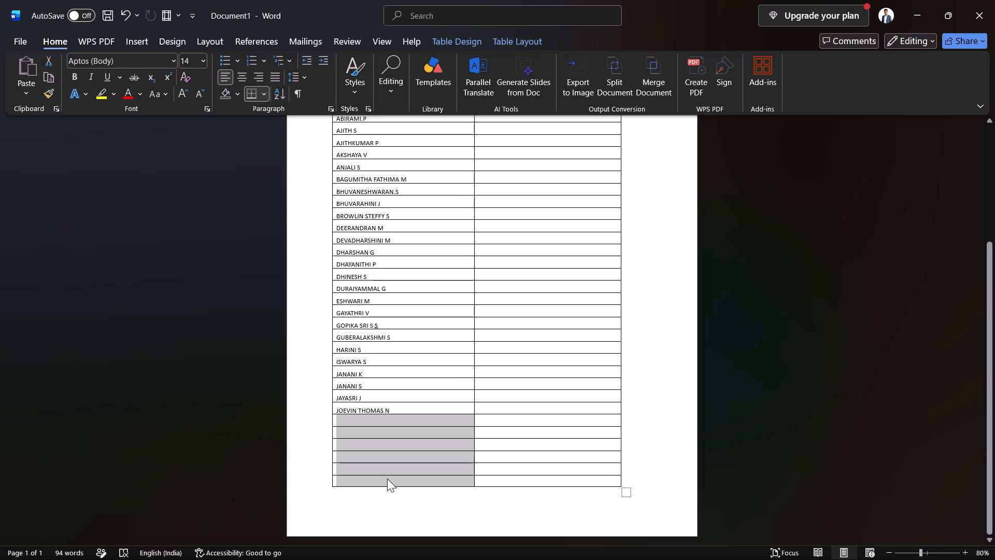
{"action": "left_click", "coordinate": [620, 218]}
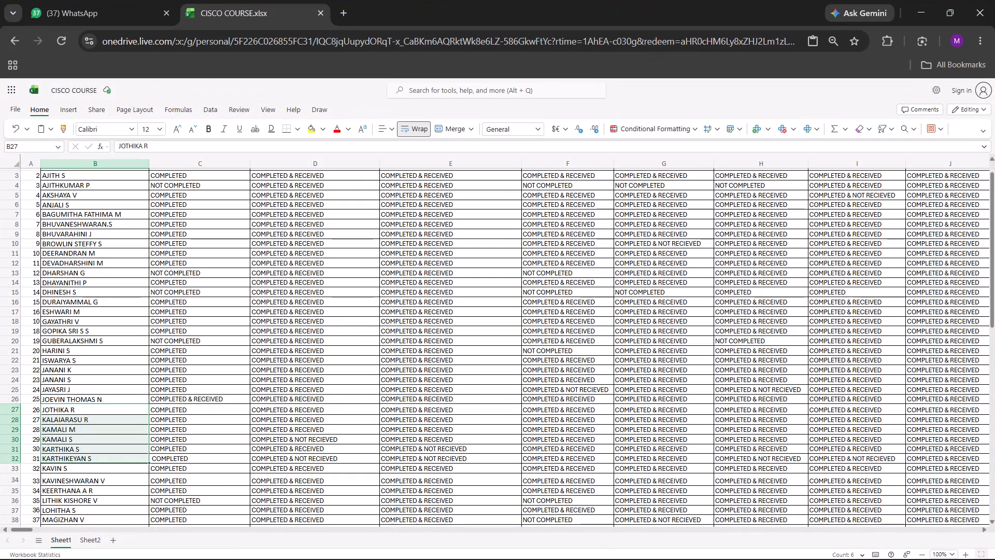
{"action": "left_click_drag", "start_coordinate": [86, 458], "coordinate": [78, 413]}
{"action": "key", "text": "ctrl+c"}
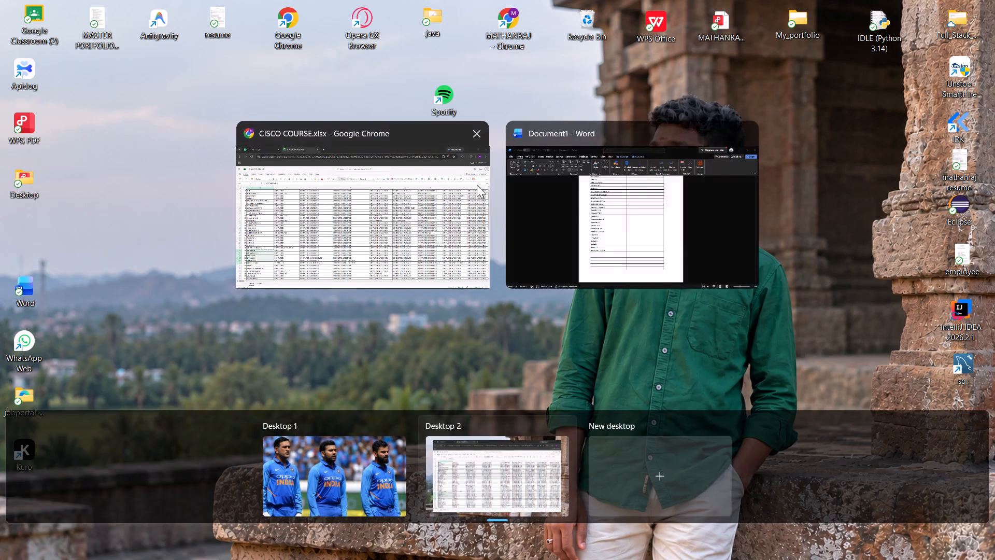
{"action": "left_click", "coordinate": [577, 202]}
{"action": "key", "text": "ctrl+v"}
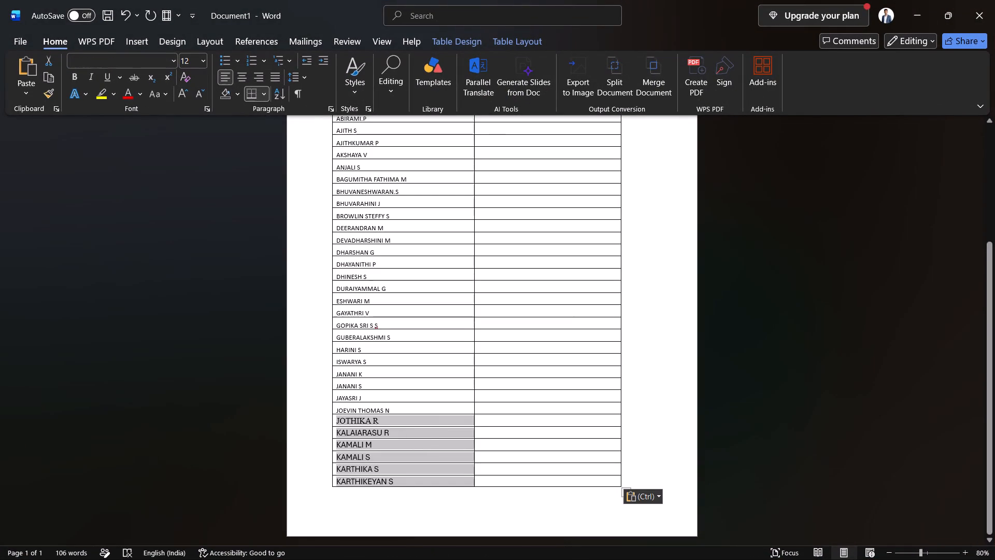
Copy the Calibri 10 formatting of the six names above onto the six newly pasted names with Format Painter.
{"action": "left_click_drag", "start_coordinate": [399, 407], "coordinate": [349, 344]}
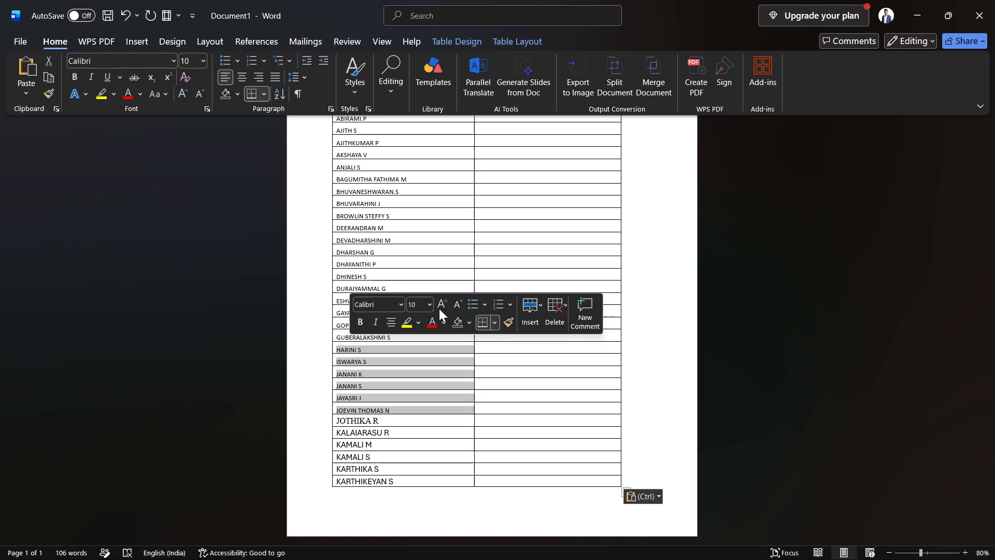
{"action": "left_click", "coordinate": [503, 320]}
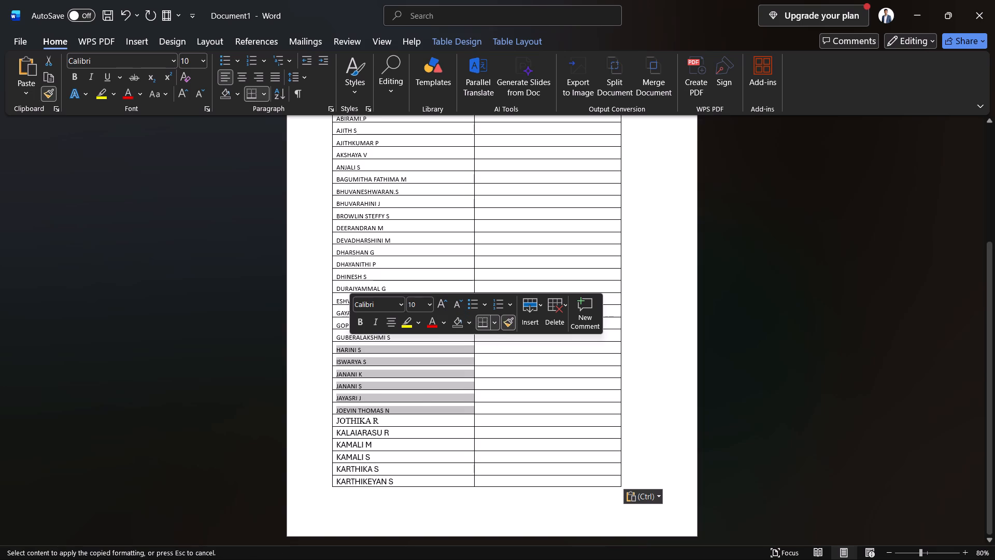
{"action": "left_click_drag", "start_coordinate": [337, 418], "coordinate": [417, 482]}
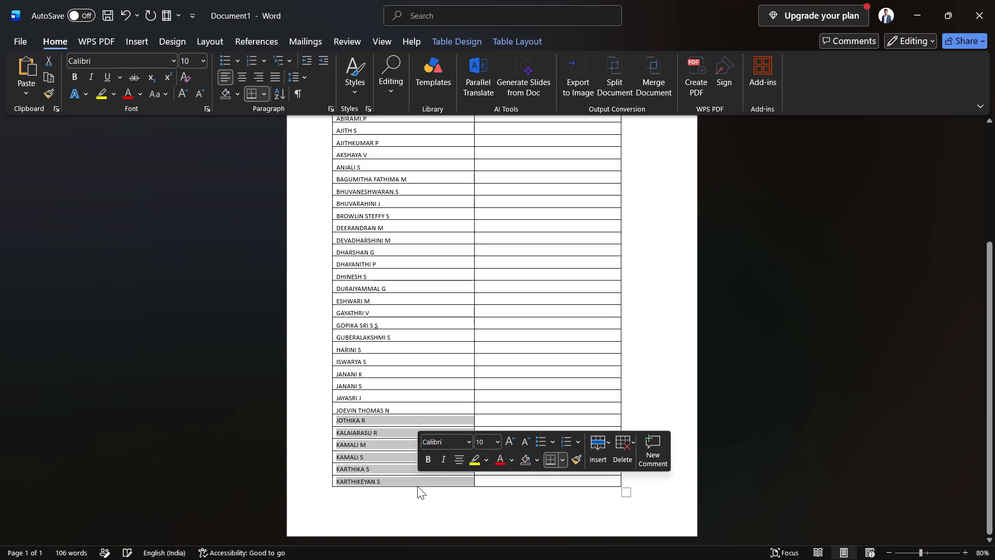
{"action": "left_click", "coordinate": [390, 505]}
Switch to the CISCO COURSE workbook in Chrome and copy the names with serial numbers 32 to 53.
{"action": "scroll", "coordinate": [390, 505], "scroll_direction": "up", "scroll_amount": 1}
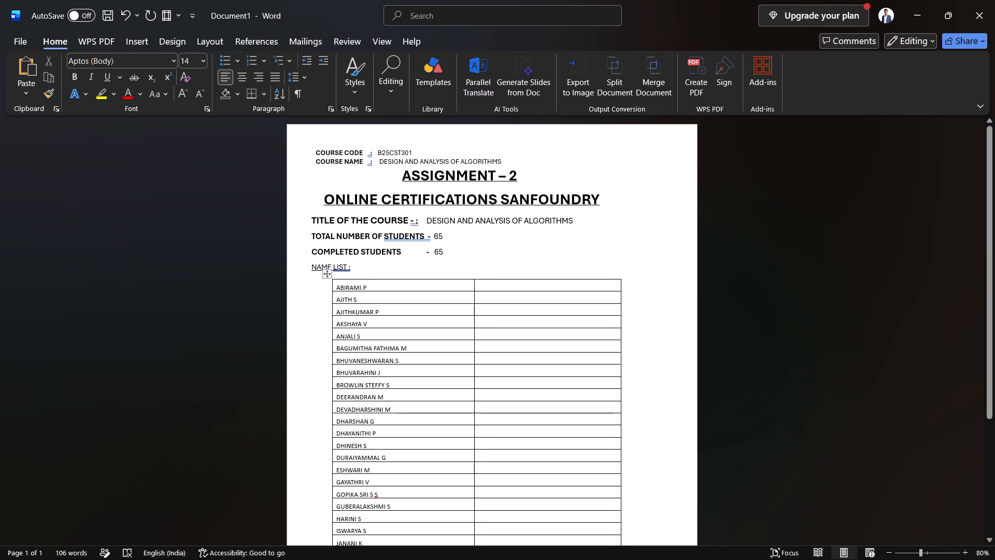
{"action": "left_click", "coordinate": [486, 286]}
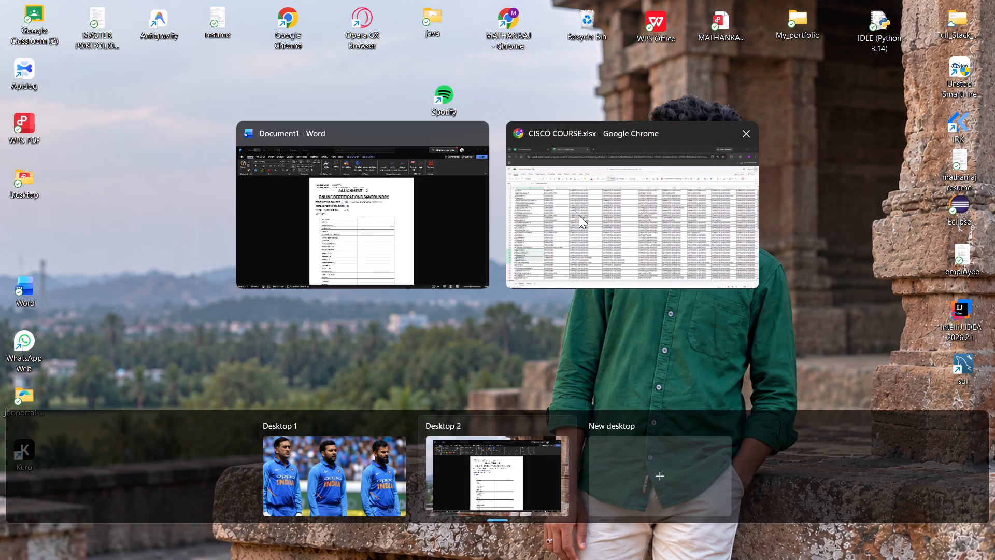
{"action": "left_click", "coordinate": [579, 215]}
{"action": "scroll", "coordinate": [391, 314], "scroll_direction": "down", "scroll_amount": 2}
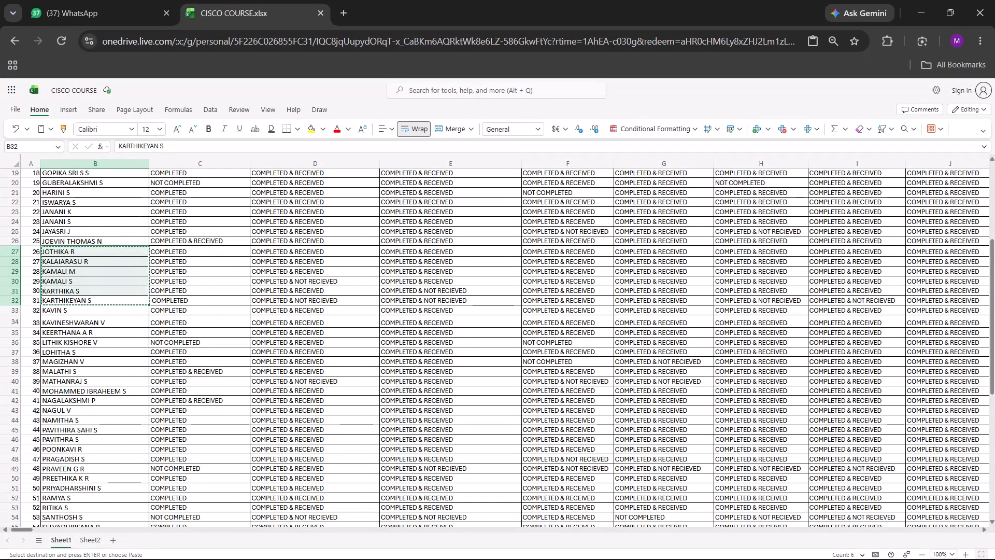
{"action": "left_click_drag", "start_coordinate": [73, 310], "coordinate": [79, 388]}
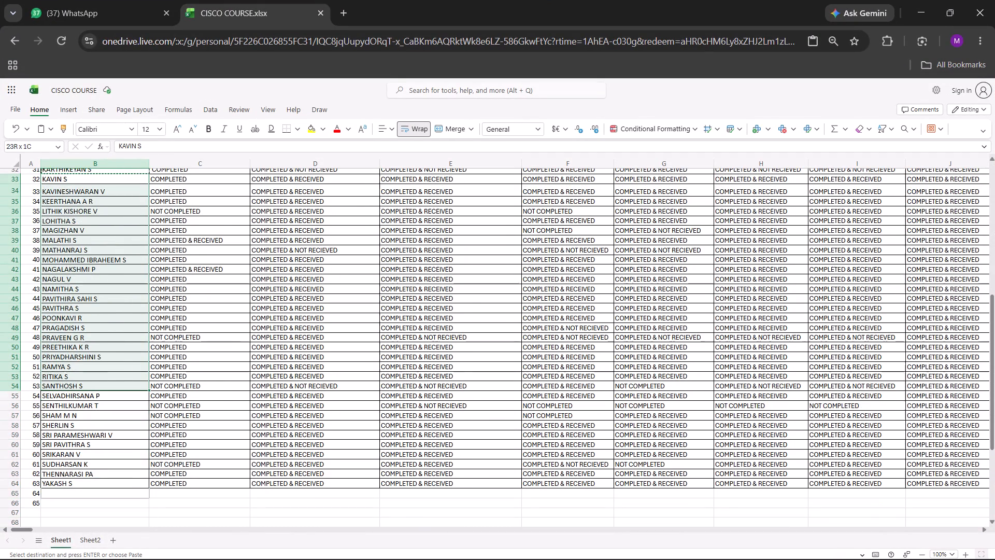
{"action": "left_click_drag", "start_coordinate": [79, 388], "coordinate": [79, 387]}
{"action": "key", "text": "ctrl+c"}
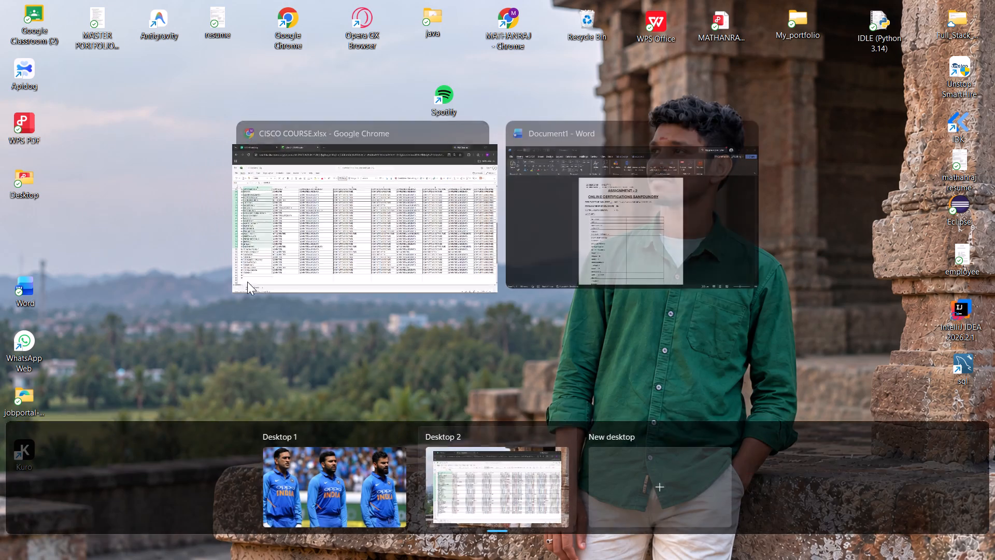
Switch to Word and paste the copied names into the second column of the name table, across rows 1 to 29.
{"action": "left_click", "coordinate": [574, 231]}
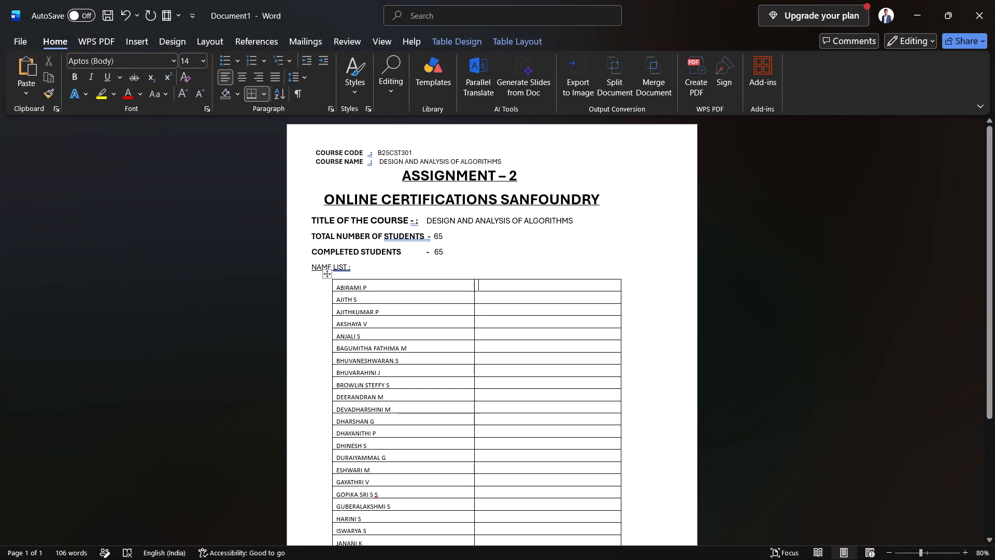
{"action": "left_click_drag", "start_coordinate": [524, 289], "coordinate": [547, 524]}
{"action": "key", "text": "ctrl+v"}
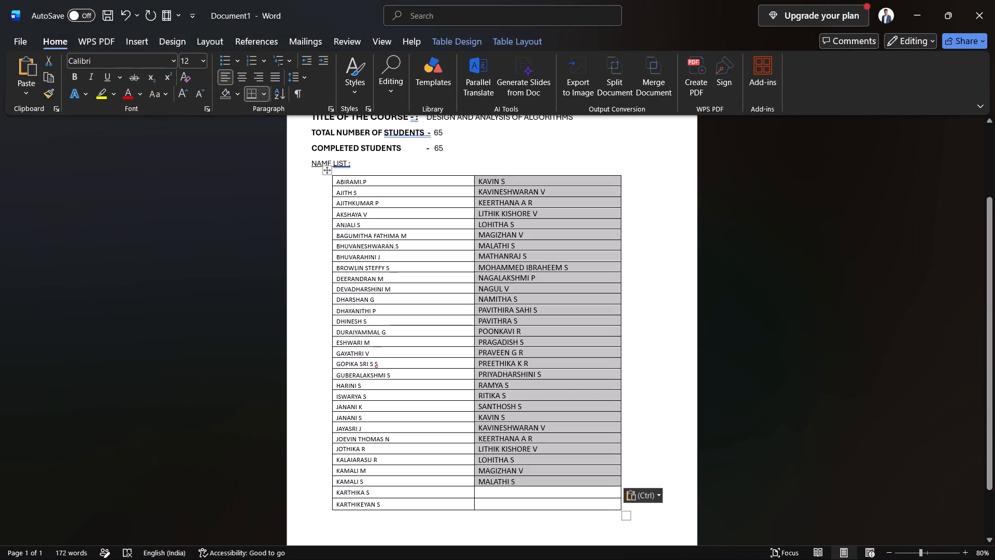
Delete the first repeated name from row 23 of the second column, leaving its cell in place.
{"action": "left_click", "coordinate": [522, 471]}
{"action": "left_click_drag", "start_coordinate": [513, 417], "coordinate": [478, 417]}
{"action": "key", "text": "BackSpace"}
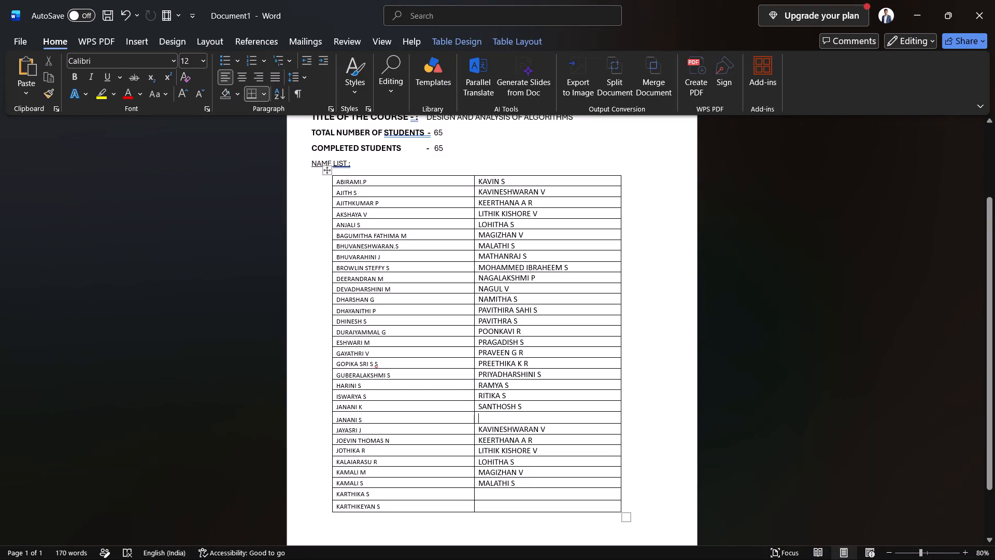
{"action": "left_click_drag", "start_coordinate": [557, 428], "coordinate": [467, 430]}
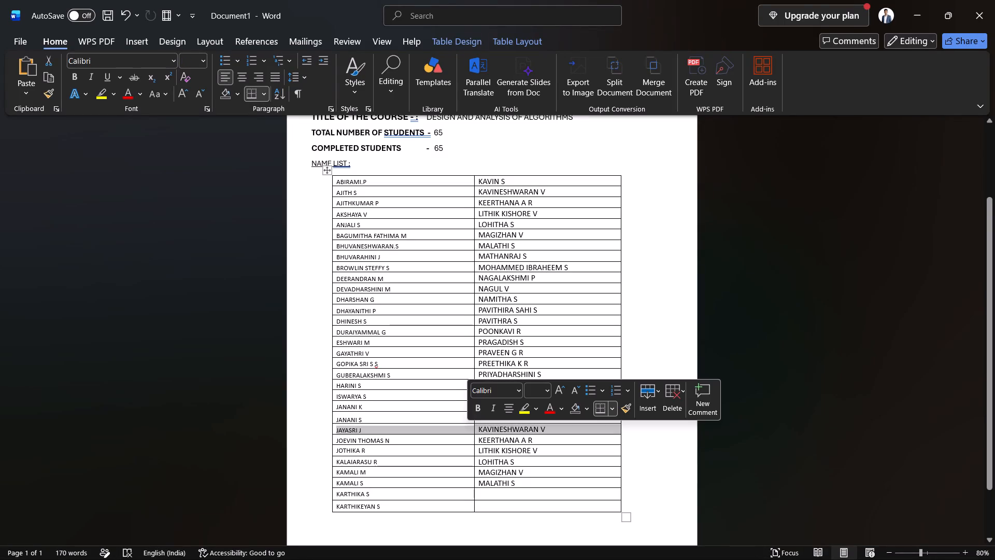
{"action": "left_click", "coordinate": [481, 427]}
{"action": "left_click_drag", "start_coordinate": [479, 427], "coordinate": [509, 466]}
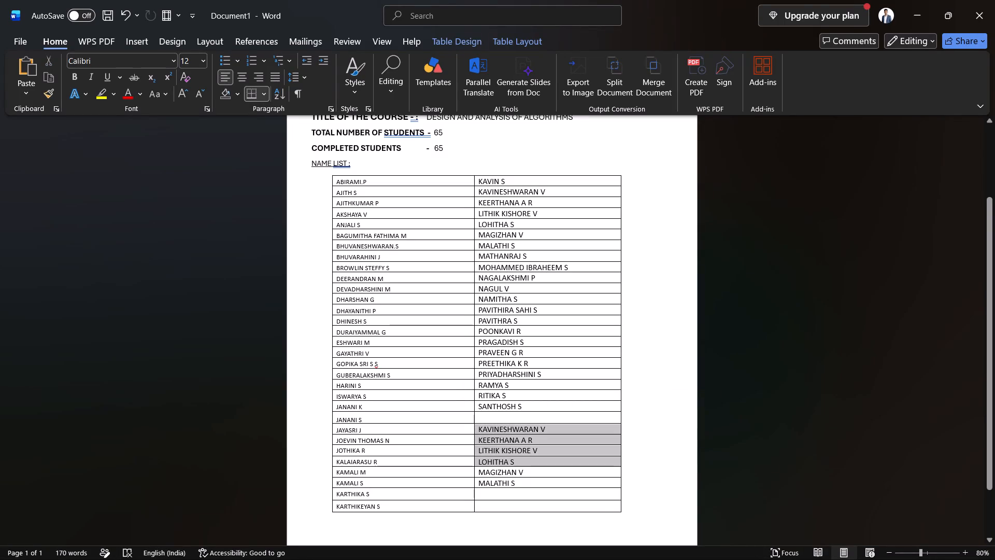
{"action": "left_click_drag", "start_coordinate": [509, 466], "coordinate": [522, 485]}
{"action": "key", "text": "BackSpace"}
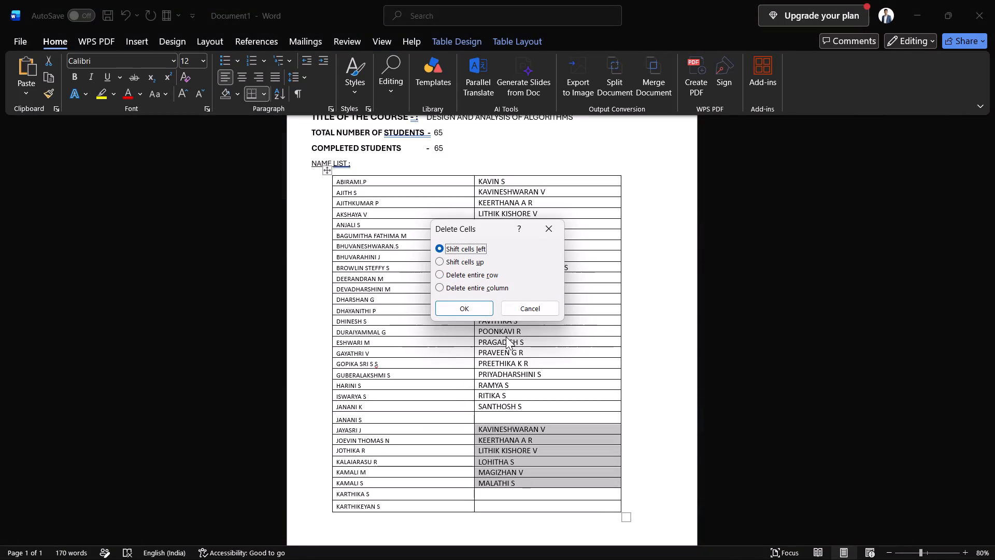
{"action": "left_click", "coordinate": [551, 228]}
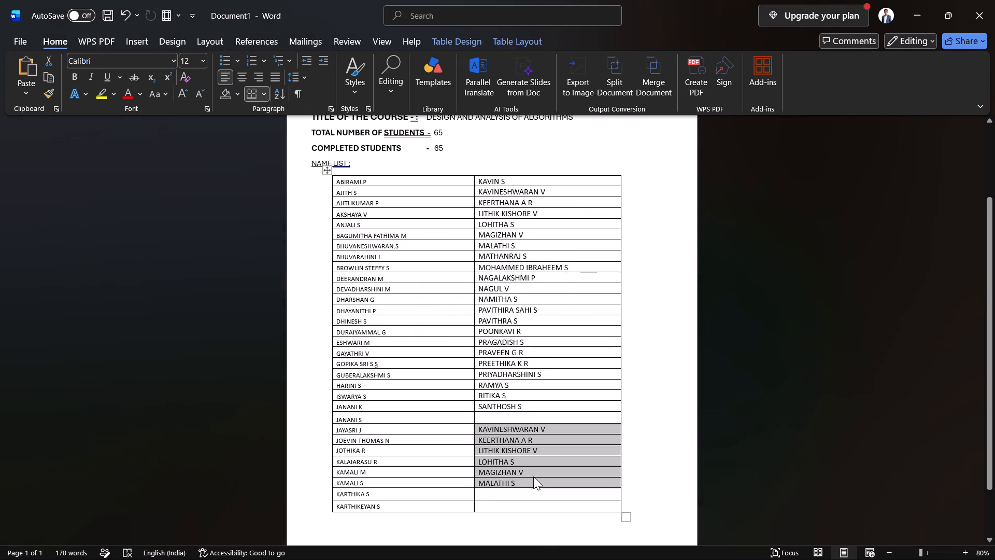
Delete the last repeated name's text from row 29 of the second column, leaving its cell in place.
{"action": "left_click", "coordinate": [532, 478]}
{"action": "left_click", "coordinate": [530, 481]}
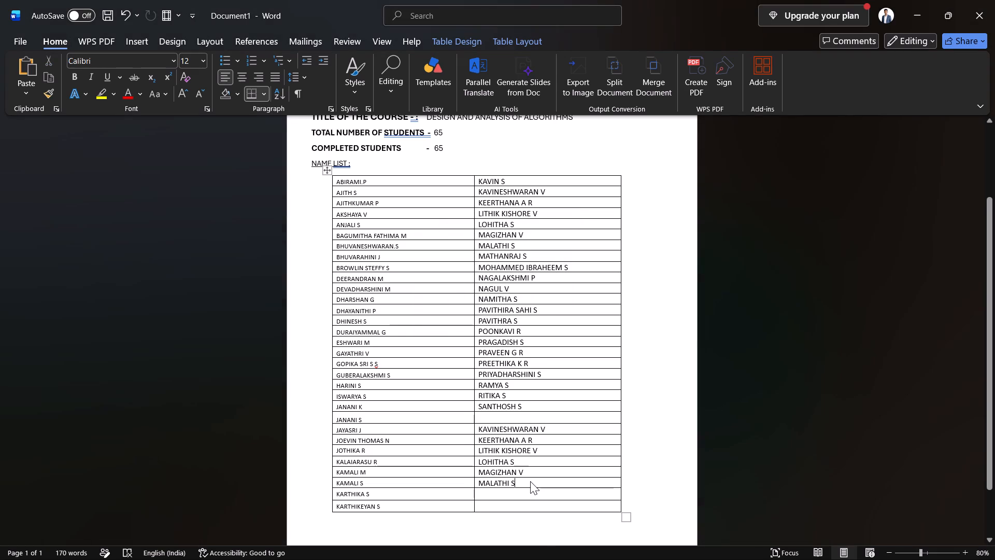
{"action": "key", "text": "BackSpace"}
{"action": "key", "text": "BackSpace"}
{"action": "key", "text": "BackSpace"}
{"action": "key", "text": "BackSpace"}
{"action": "key", "text": "BackSpace"}
{"action": "key", "text": "BackSpace"}
{"action": "key", "text": "BackSpace"}
{"action": "key", "text": "BackSpace"}
{"action": "key", "text": "BackSpace"}
{"action": "key", "text": "BackSpace"}
{"action": "key", "text": "BackSpace"}
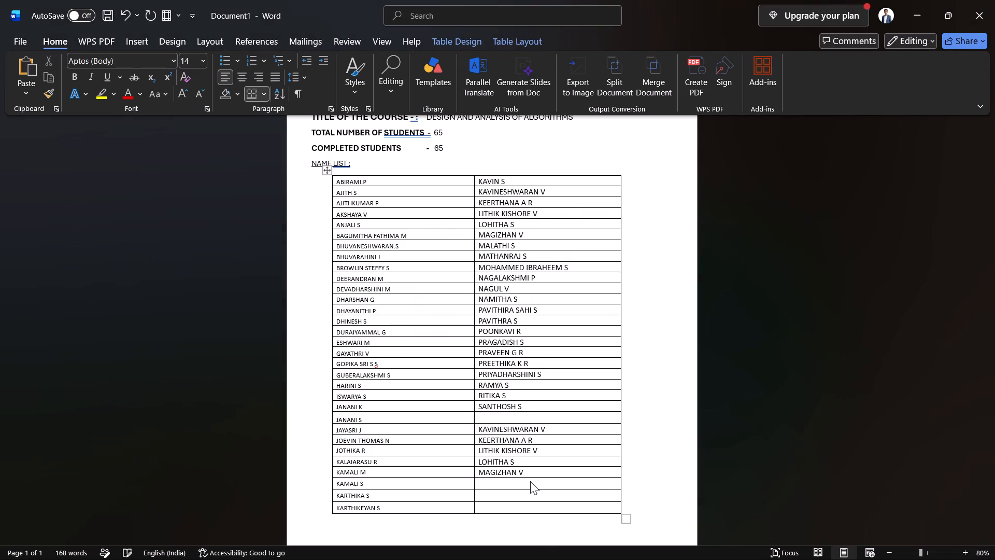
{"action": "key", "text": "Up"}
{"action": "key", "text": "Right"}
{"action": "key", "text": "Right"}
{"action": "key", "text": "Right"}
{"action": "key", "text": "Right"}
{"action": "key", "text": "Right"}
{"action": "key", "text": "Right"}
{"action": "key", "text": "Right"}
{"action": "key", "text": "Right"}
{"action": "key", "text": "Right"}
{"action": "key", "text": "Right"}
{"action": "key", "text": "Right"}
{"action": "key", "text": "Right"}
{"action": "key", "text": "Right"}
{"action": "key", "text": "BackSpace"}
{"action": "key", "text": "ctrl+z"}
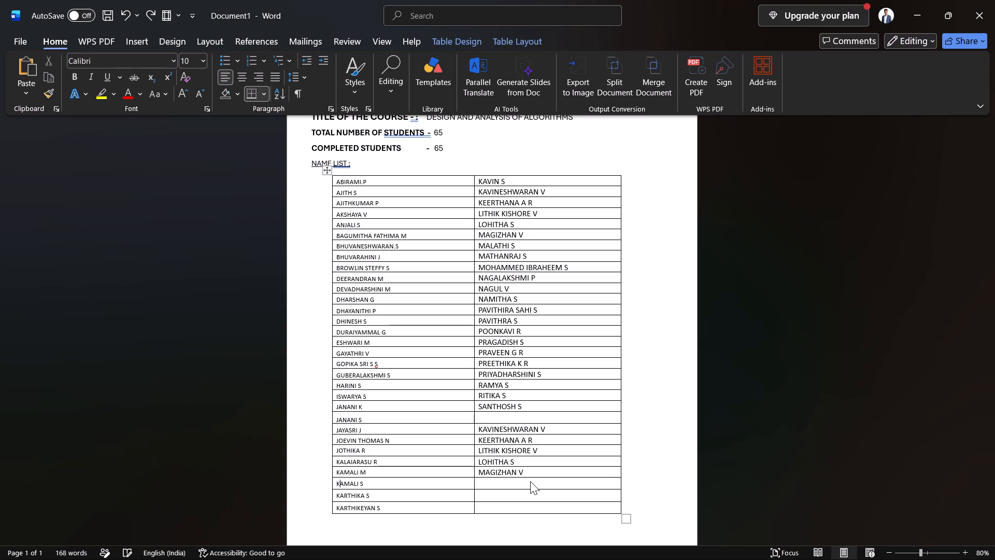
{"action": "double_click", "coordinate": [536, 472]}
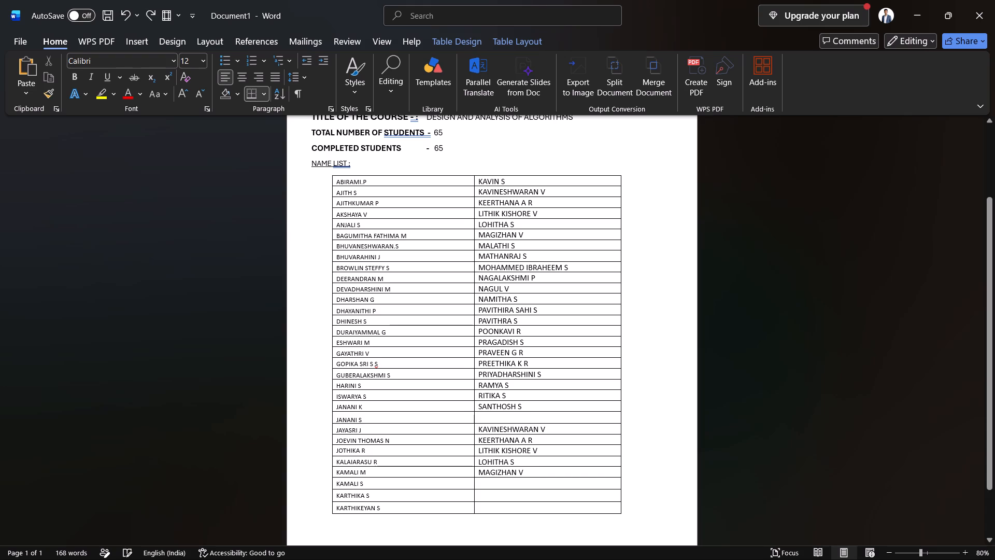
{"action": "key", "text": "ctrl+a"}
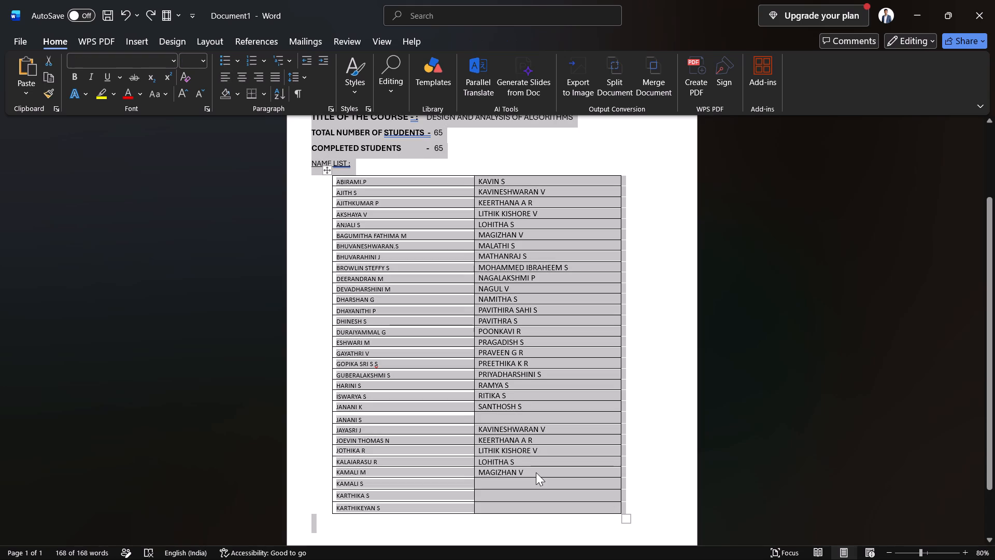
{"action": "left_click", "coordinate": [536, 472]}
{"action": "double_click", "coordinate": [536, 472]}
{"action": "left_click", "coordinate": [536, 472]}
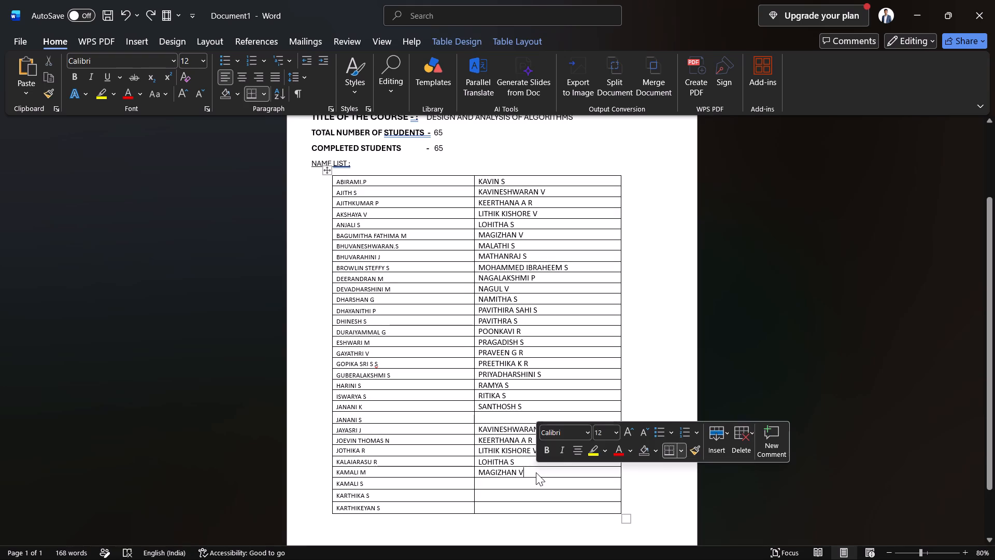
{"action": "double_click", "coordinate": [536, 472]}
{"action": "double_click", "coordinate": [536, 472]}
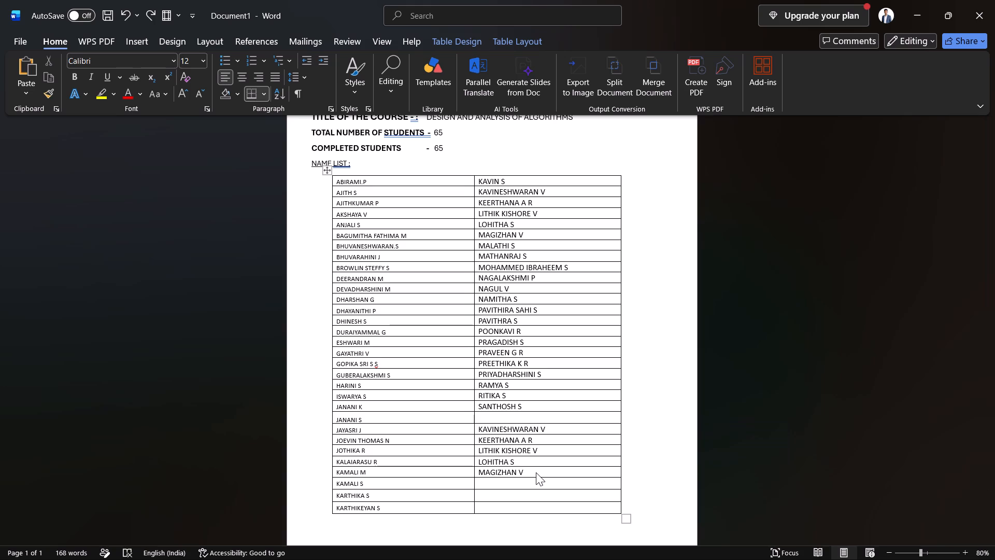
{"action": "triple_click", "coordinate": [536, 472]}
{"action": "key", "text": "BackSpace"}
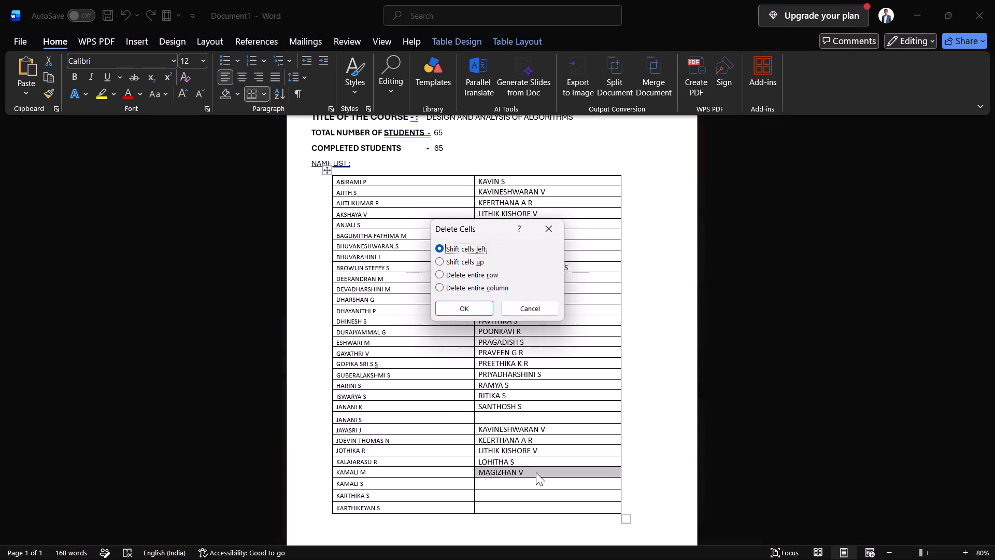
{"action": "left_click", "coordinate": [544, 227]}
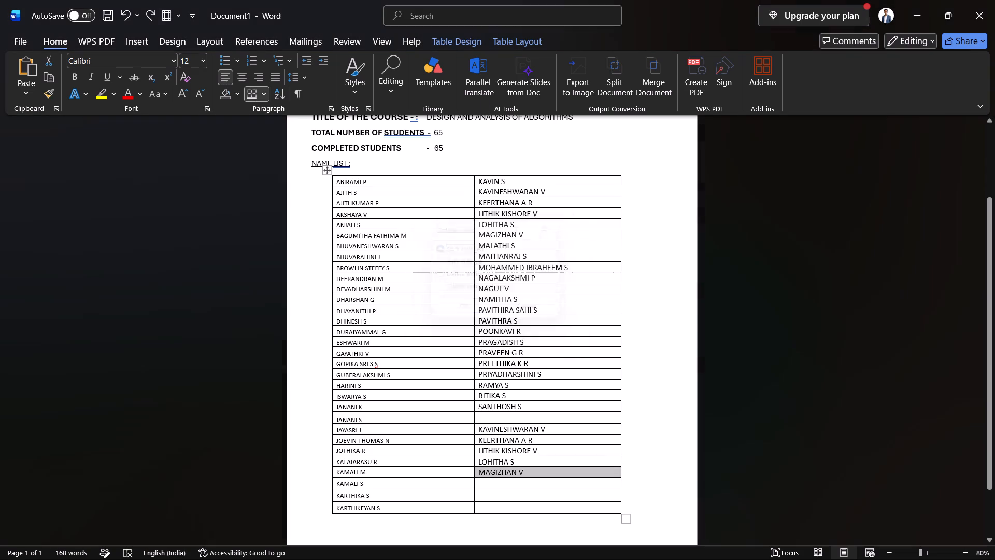
Delete the repeated names' text from rows 28, 27 and 26 of the second column, leaving their cells in place.
{"action": "left_click", "coordinate": [529, 471]}
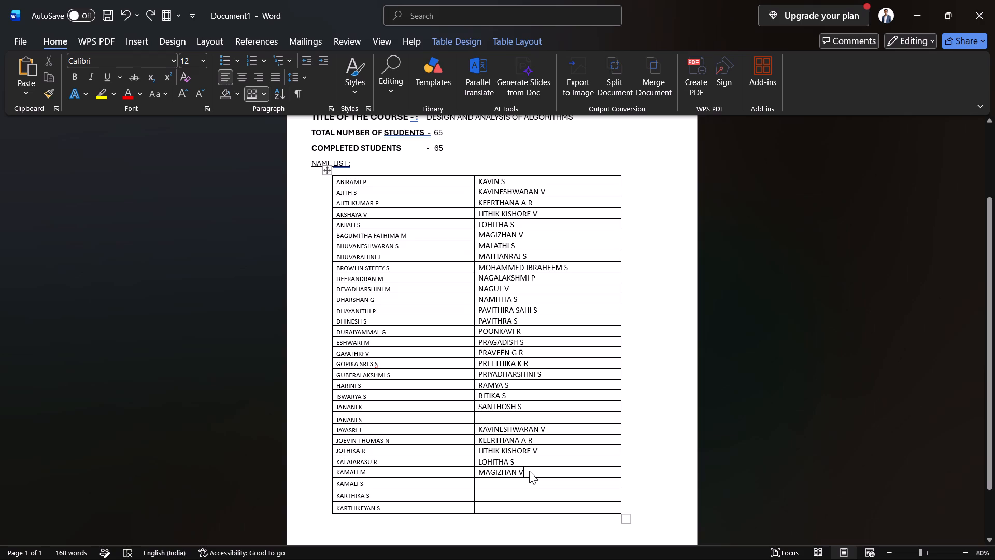
{"action": "key", "text": "ctrl+BackSpace"}
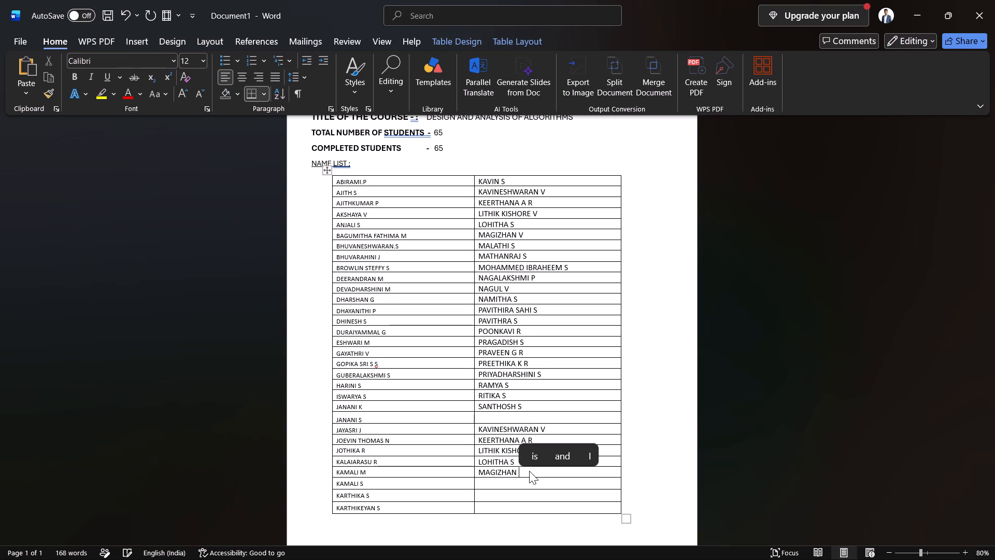
{"action": "key", "text": "ctrl+BackSpace"}
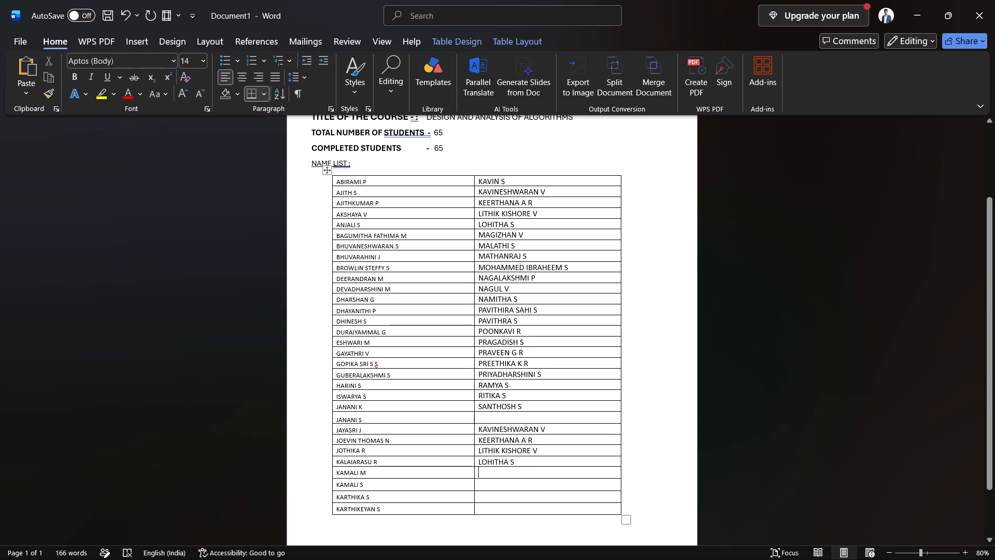
{"action": "left_click", "coordinate": [527, 461]}
{"action": "key", "text": "ctrl+BackSpace"}
{"action": "key", "text": "ctrl+BackSpace"}
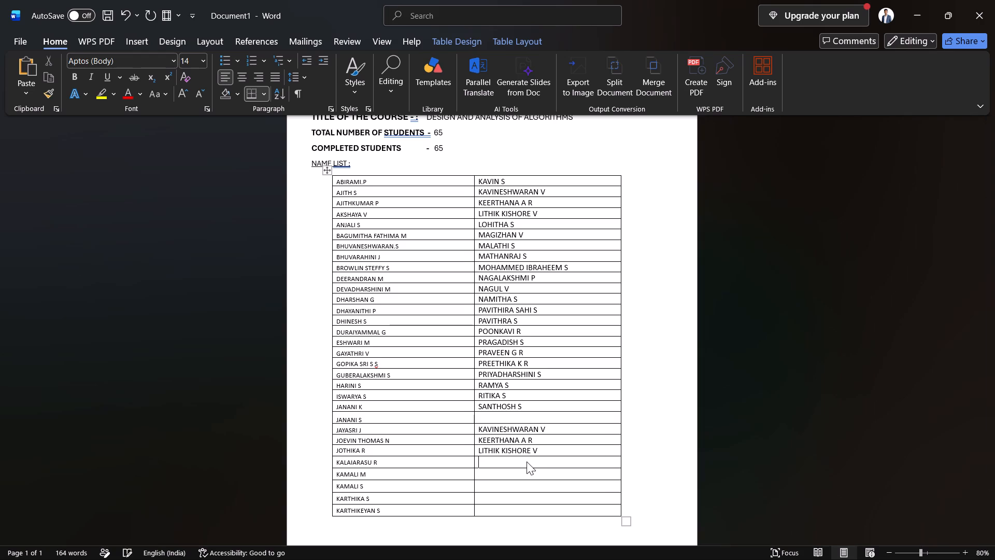
{"action": "left_click", "coordinate": [539, 453]}
{"action": "key", "text": "ctrl+BackSpace"}
{"action": "key", "text": "ctrl+BackSpace"}
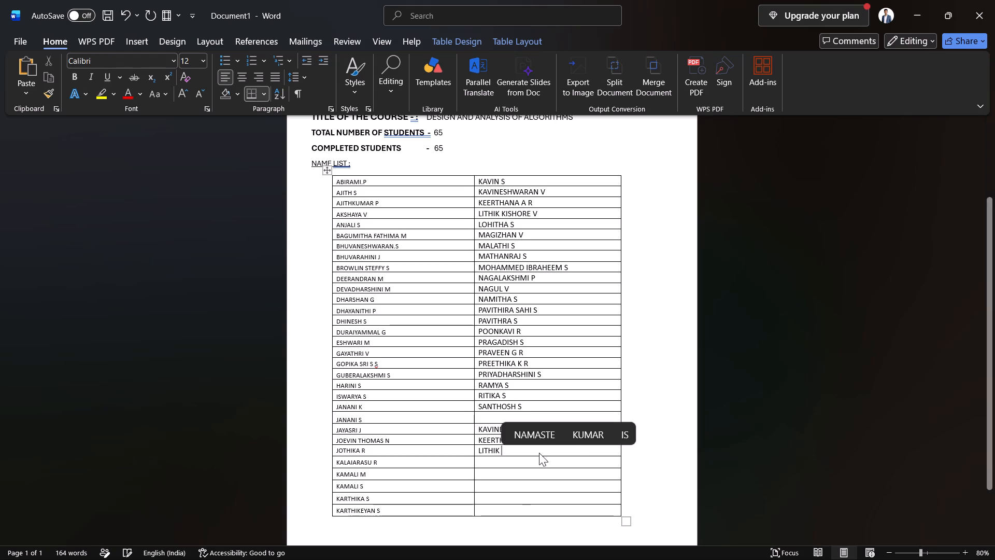
{"action": "key", "text": "ctrl+BackSpace"}
{"action": "key", "text": "ctrl+BackSpace"}
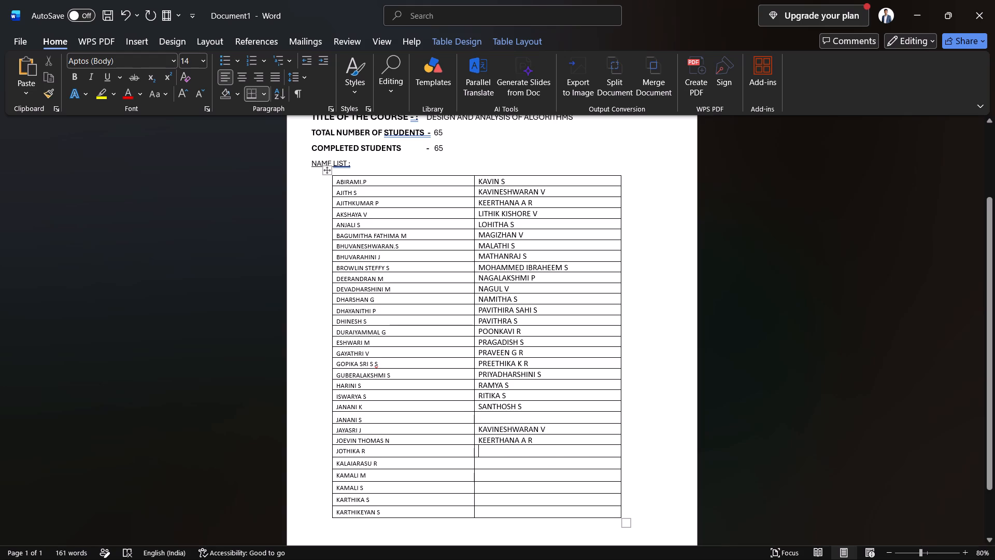
Delete the remaining repeated names' text from rows 25 and 24 of the second column, leaving their cells in place.
{"action": "left_click", "coordinate": [544, 440]}
{"action": "key", "text": "ctrl+BackSpace"}
{"action": "key", "text": "ctrl+BackSpace"}
{"action": "key", "text": "ctrl+BackSpace"}
{"action": "key", "text": "ctrl+BackSpace"}
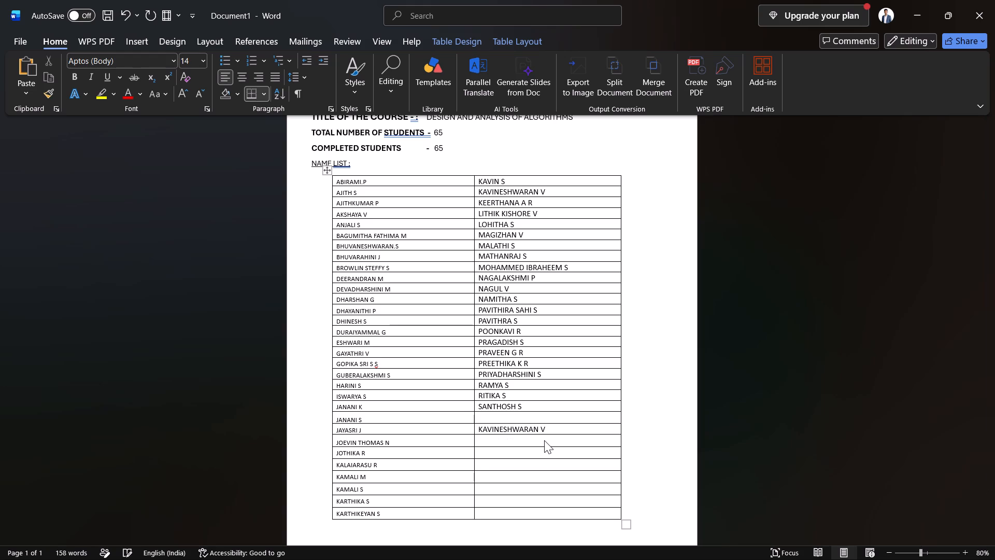
{"action": "left_click", "coordinate": [547, 430]}
{"action": "key", "text": "ctrl+BackSpace"}
{"action": "key", "text": "ctrl+BackSpace"}
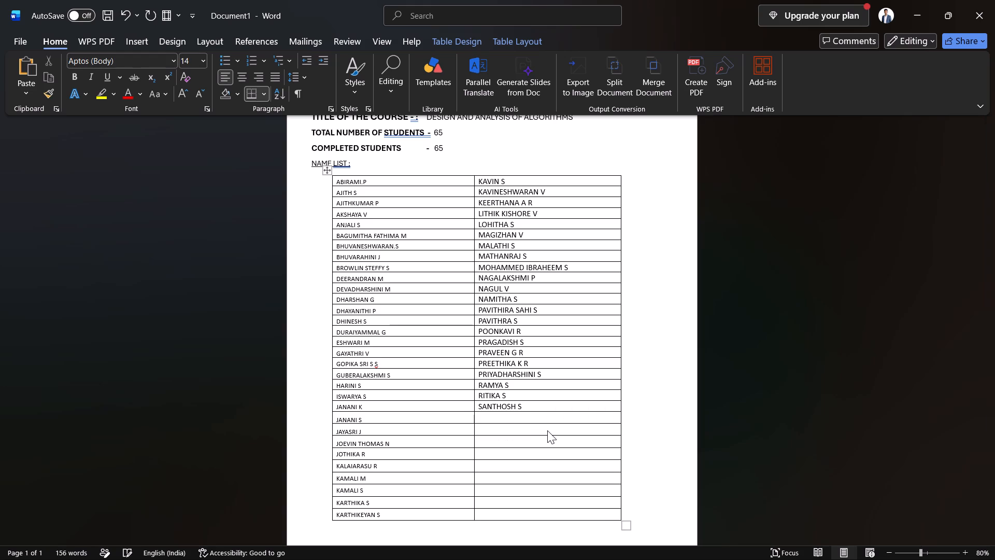
Switch to the CISCO COURSE workbook in Chrome and copy the names with serial numbers 54 to 63.
{"action": "left_click", "coordinate": [668, 183]}
{"action": "scroll", "coordinate": [307, 472], "scroll_direction": "down", "scroll_amount": 1}
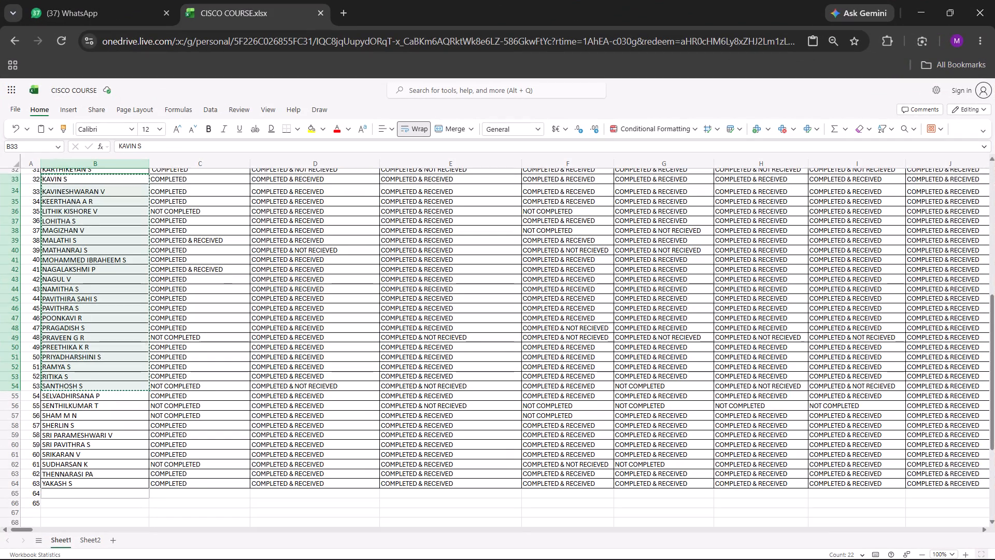
{"action": "scroll", "coordinate": [307, 472], "scroll_direction": "down", "scroll_amount": 1}
{"action": "left_click_drag", "start_coordinate": [74, 372], "coordinate": [83, 434]}
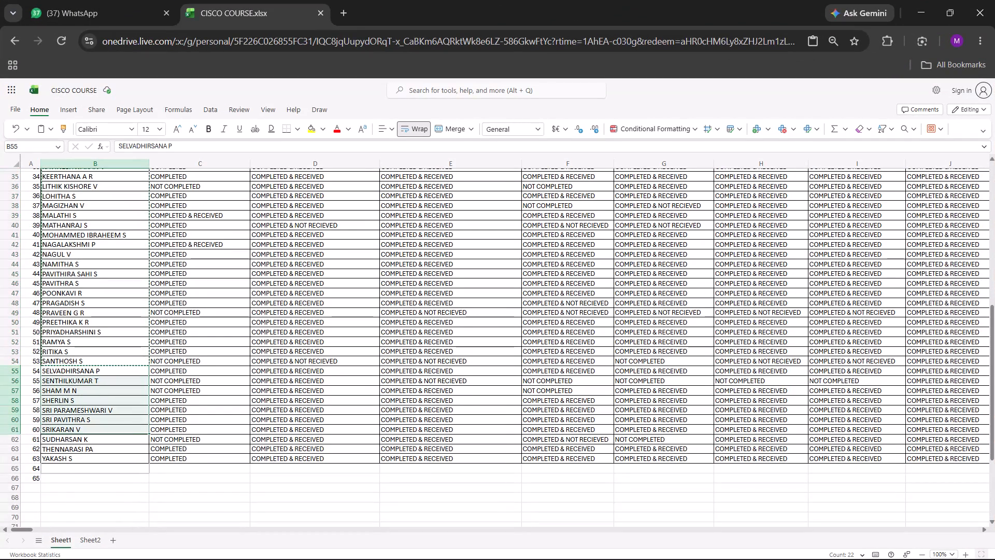
{"action": "left_click_drag", "start_coordinate": [83, 434], "coordinate": [89, 458]}
{"action": "key", "text": "ctrl+c"}
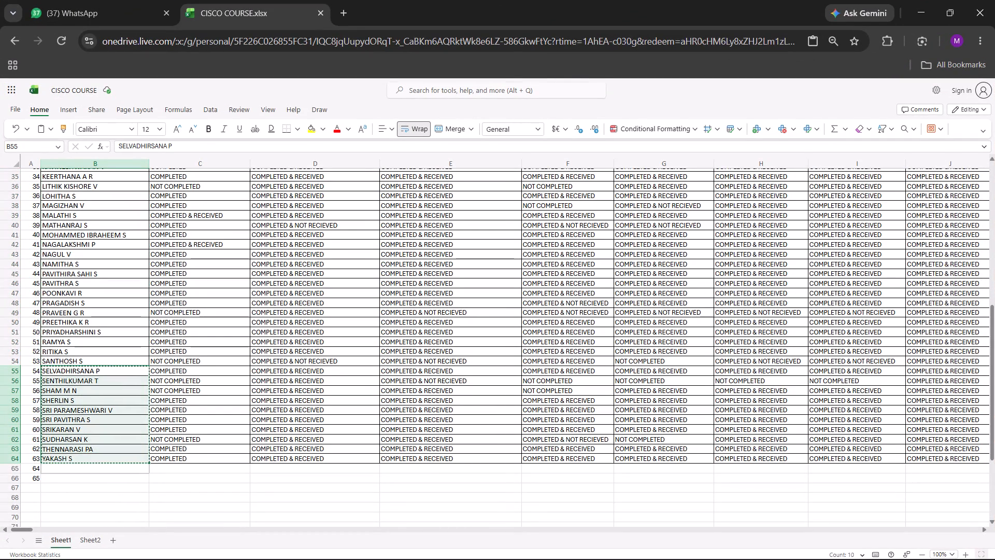
Switch to Word and paste the copied names into the empty second-column cells, rows 23 to 31.
{"action": "left_click", "coordinate": [605, 198]}
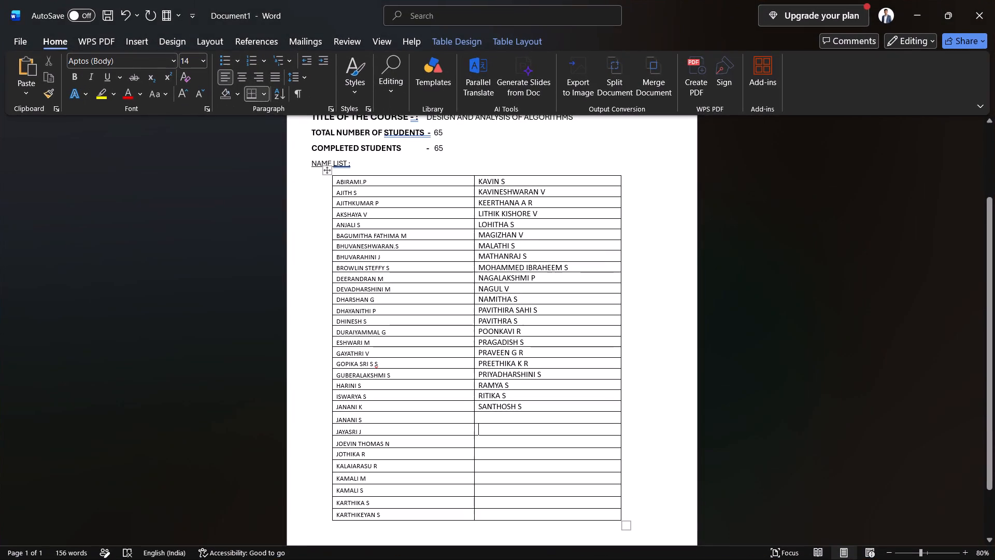
{"action": "left_click_drag", "start_coordinate": [494, 417], "coordinate": [518, 519]}
{"action": "key", "text": "ctrl+v"}
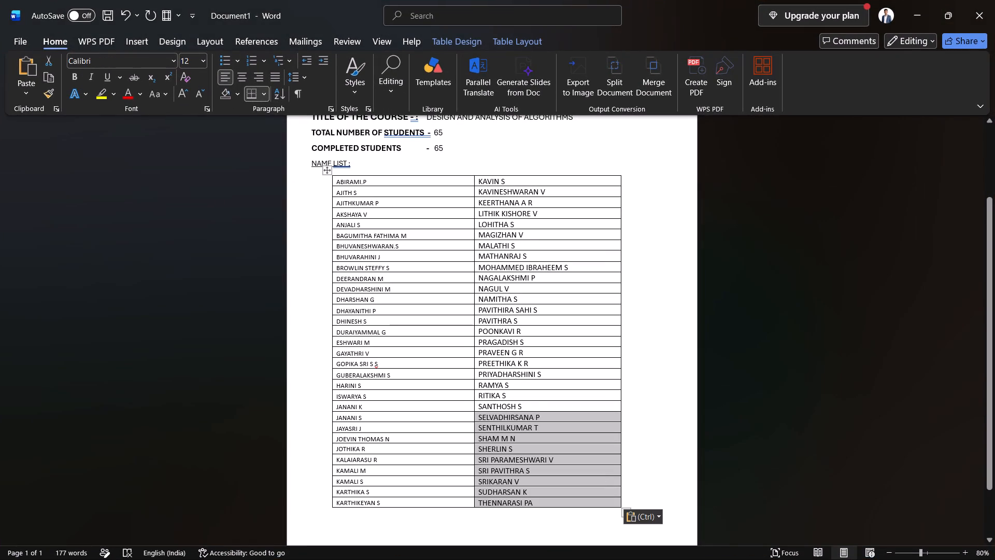
{"action": "left_click", "coordinate": [673, 451]}
Resize the name table by its bottom corner, making it slightly narrower at the same height.
{"action": "scroll", "coordinate": [673, 451], "scroll_direction": "down", "scroll_amount": 2}
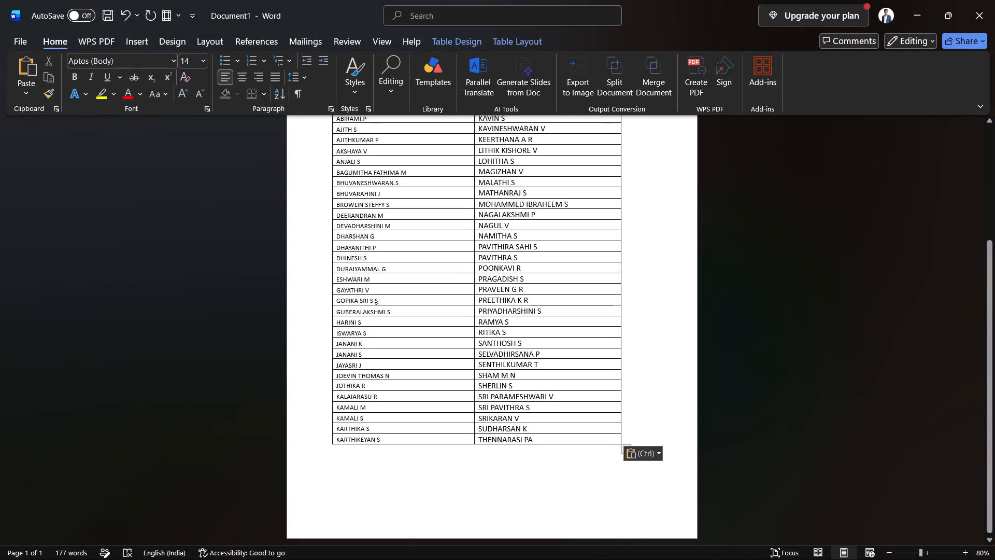
{"action": "left_click", "coordinate": [594, 469]}
{"action": "left_click", "coordinate": [632, 435]}
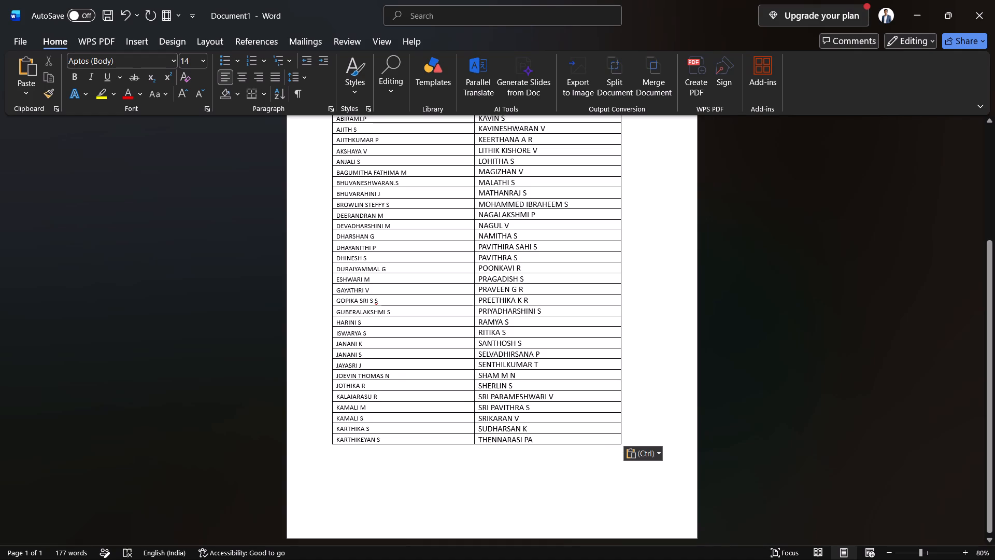
{"action": "left_click_drag", "start_coordinate": [622, 450], "coordinate": [622, 470]}
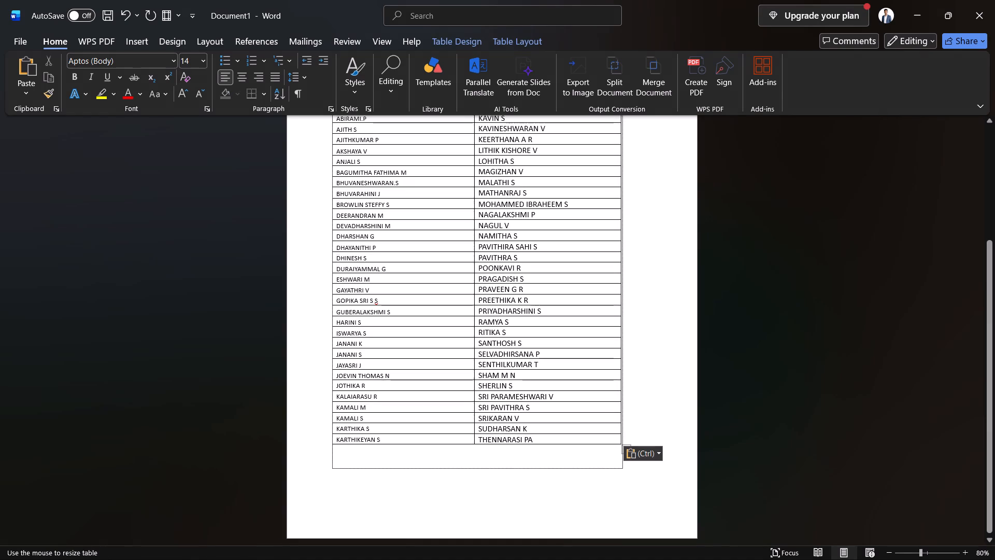
{"action": "left_click_drag", "start_coordinate": [622, 470], "coordinate": [618, 444]}
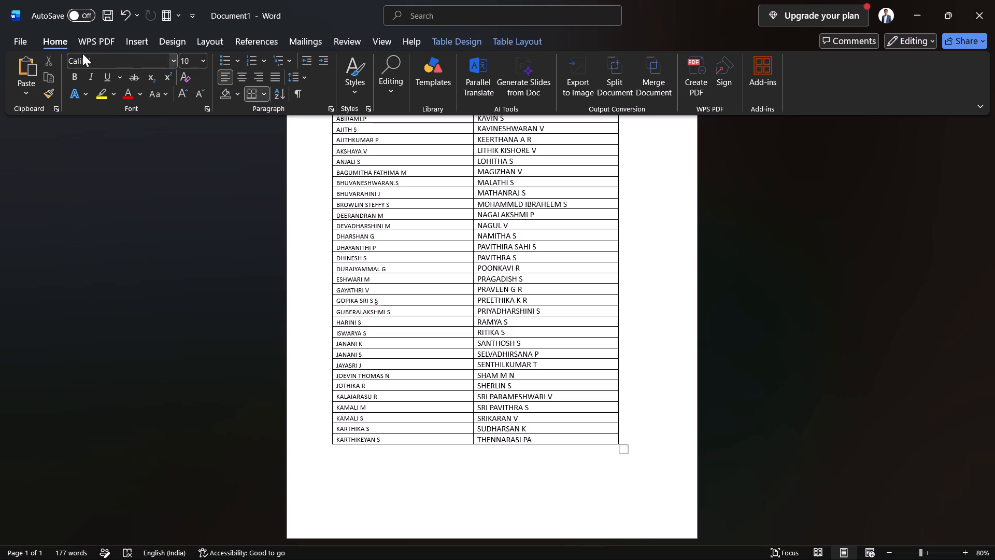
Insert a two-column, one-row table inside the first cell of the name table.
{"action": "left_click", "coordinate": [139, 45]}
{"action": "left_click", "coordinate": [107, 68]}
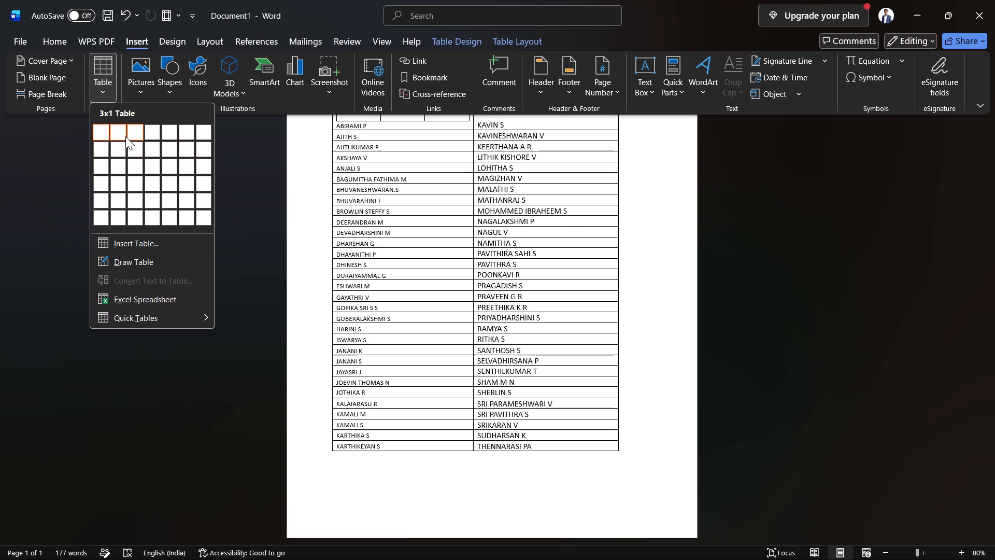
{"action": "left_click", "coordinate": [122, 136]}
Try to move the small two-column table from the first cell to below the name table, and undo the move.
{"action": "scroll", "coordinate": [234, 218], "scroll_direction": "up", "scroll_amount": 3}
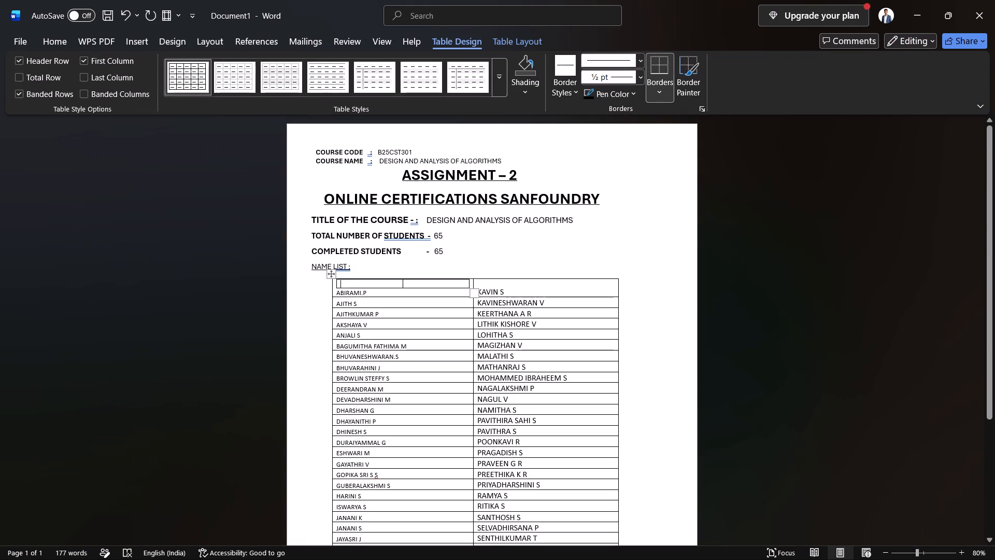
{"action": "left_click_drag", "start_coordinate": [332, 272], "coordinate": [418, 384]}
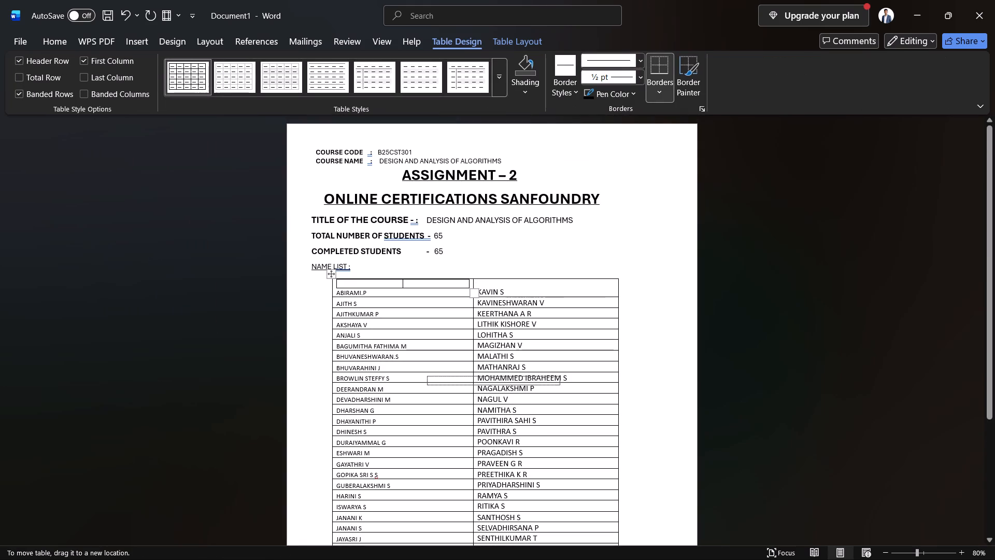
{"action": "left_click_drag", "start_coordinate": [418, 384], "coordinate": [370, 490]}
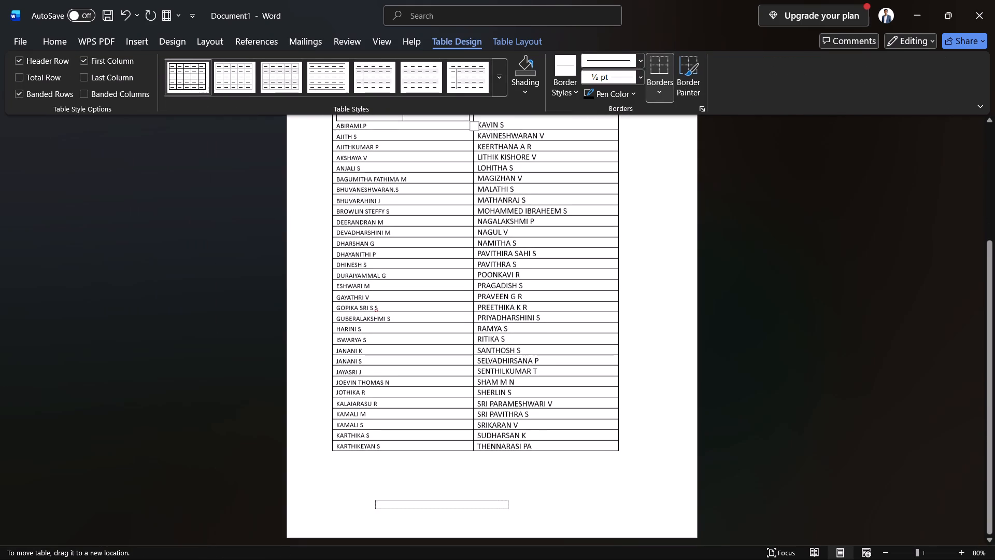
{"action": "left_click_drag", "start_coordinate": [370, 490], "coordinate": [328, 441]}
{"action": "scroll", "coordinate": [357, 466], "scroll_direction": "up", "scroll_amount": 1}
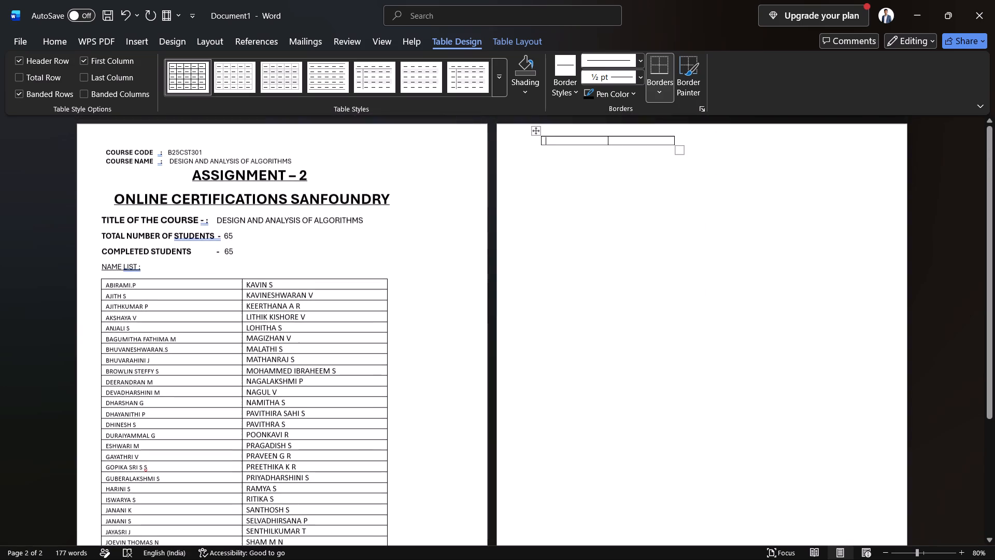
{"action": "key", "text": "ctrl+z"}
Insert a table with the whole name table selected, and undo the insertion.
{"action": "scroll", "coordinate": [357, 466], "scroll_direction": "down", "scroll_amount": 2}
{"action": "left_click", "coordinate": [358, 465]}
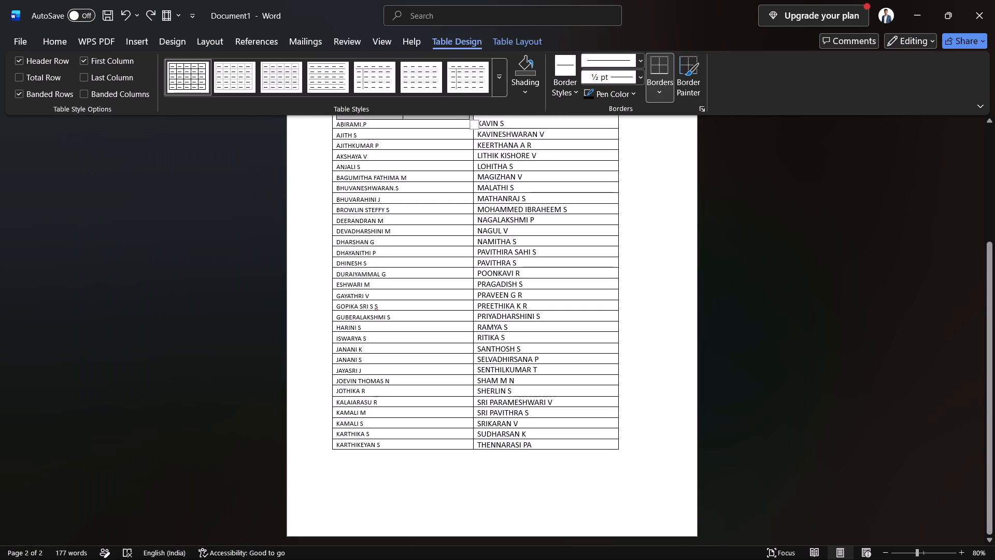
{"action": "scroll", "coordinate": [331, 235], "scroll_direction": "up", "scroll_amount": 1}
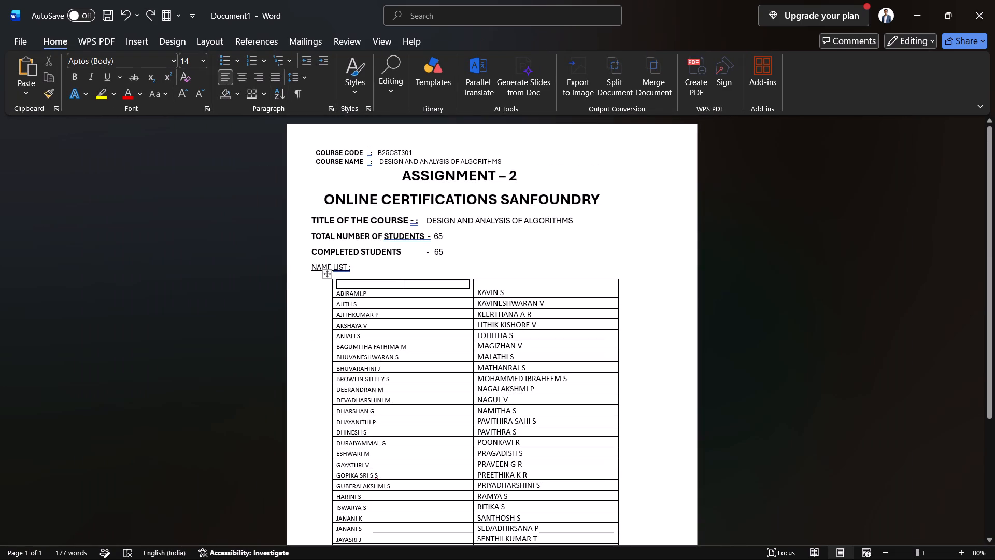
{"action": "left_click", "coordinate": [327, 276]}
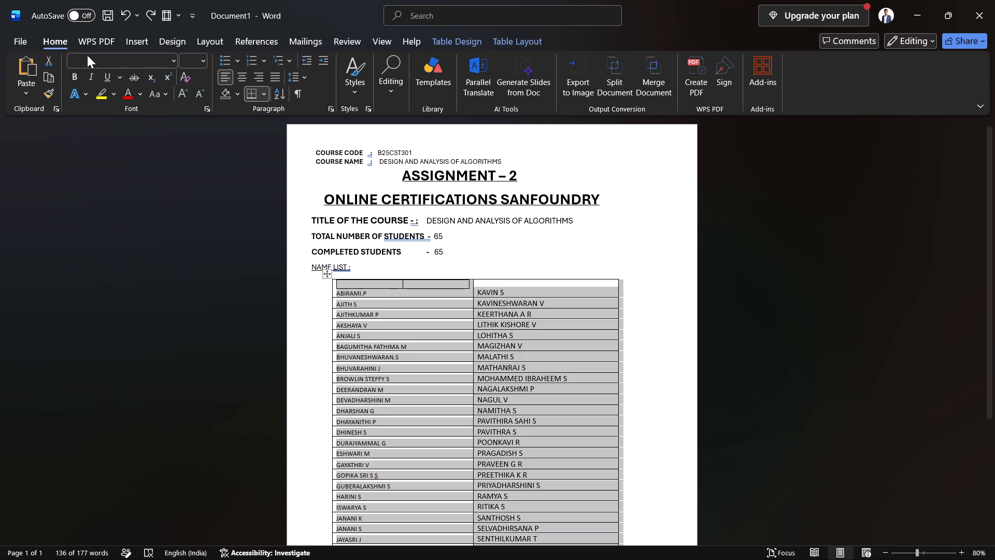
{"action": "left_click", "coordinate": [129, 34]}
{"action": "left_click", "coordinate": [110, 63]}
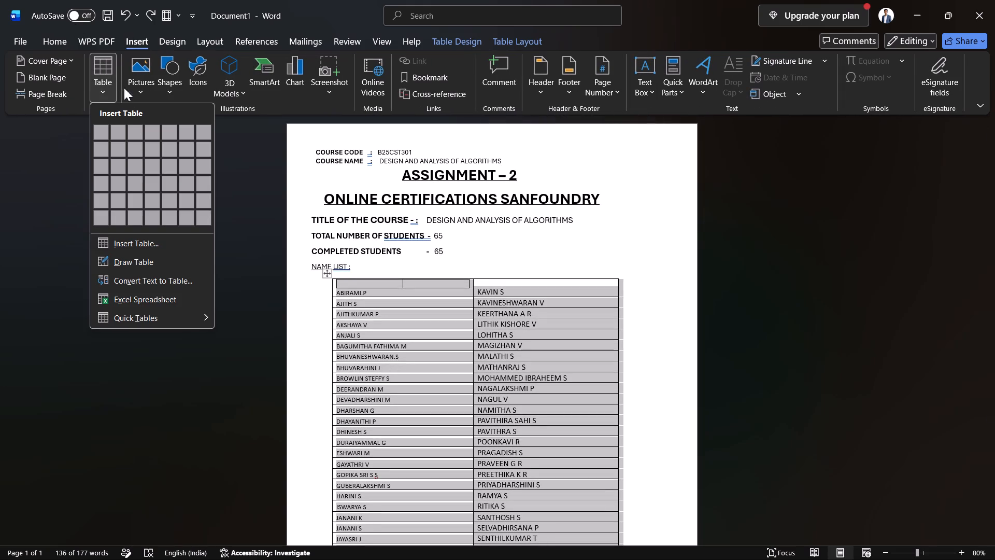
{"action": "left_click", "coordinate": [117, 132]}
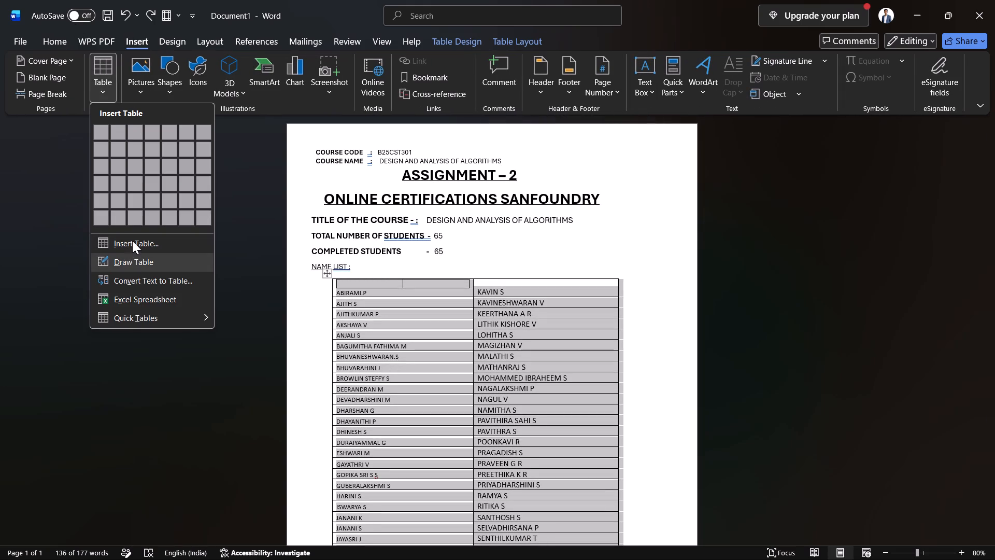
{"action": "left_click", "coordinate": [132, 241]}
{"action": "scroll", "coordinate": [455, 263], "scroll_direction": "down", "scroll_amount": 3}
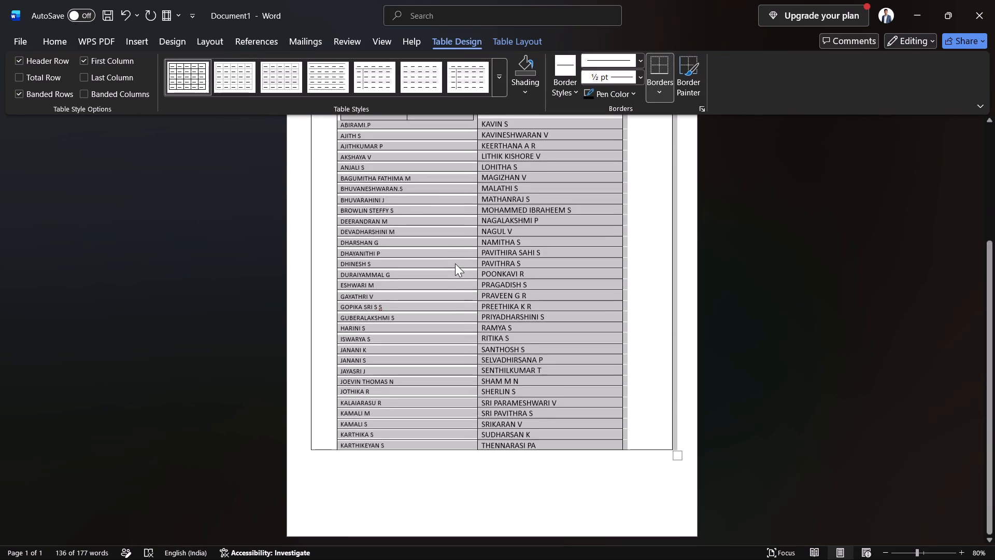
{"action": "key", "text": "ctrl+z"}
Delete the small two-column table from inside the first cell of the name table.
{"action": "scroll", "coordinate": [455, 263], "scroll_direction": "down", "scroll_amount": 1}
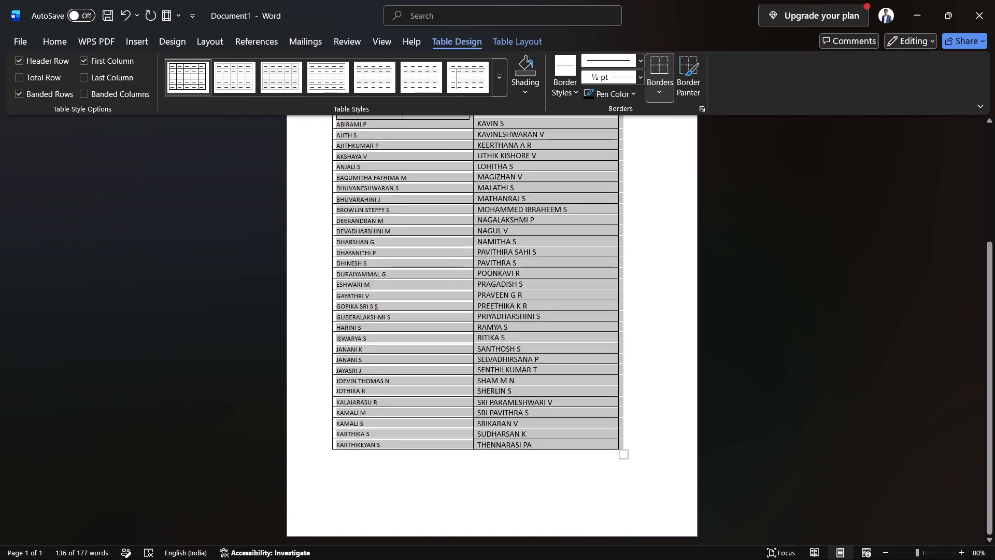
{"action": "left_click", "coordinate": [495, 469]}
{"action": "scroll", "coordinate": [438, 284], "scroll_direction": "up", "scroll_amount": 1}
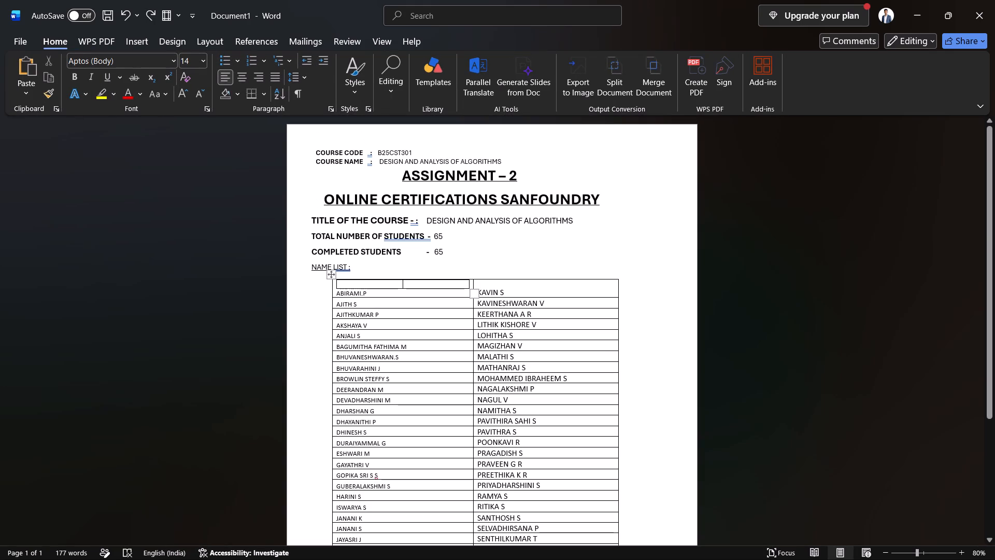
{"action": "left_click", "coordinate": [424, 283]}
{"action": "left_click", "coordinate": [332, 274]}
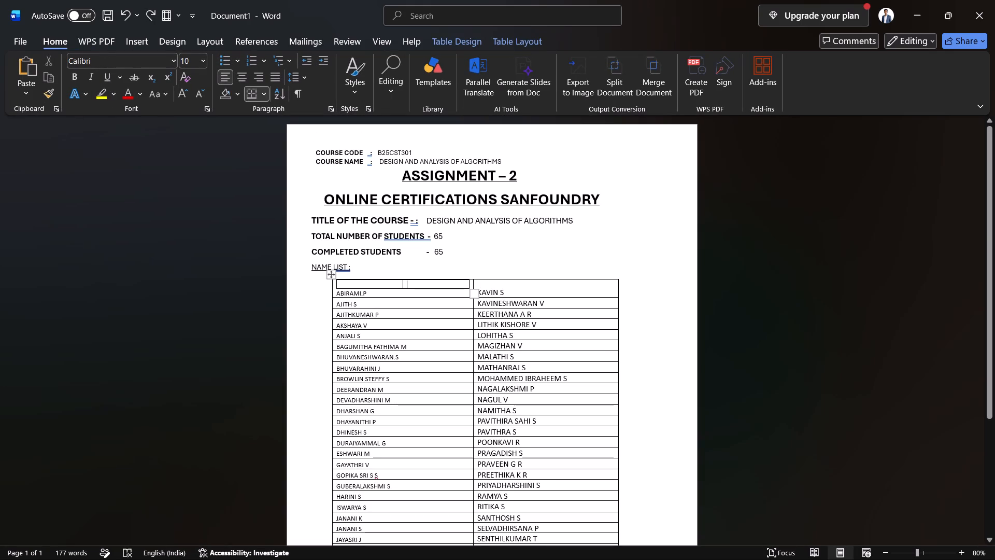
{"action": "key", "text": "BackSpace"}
Insert a two-column, one-row table after the name in row 21 of the name table's first column.
{"action": "scroll", "coordinate": [332, 274], "scroll_direction": "down", "scroll_amount": 1}
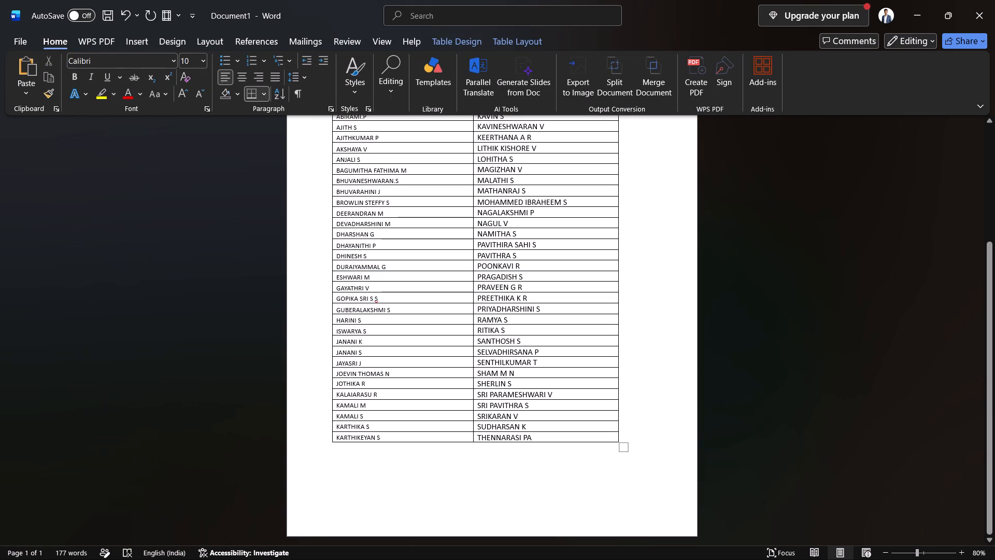
{"action": "left_click", "coordinate": [376, 327]}
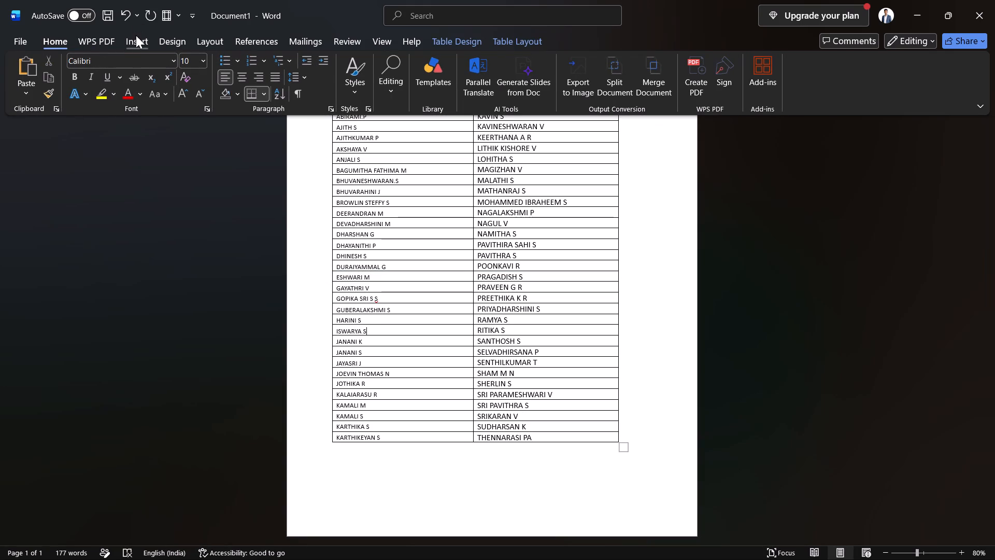
{"action": "left_click", "coordinate": [135, 37]}
{"action": "left_click", "coordinate": [94, 66]}
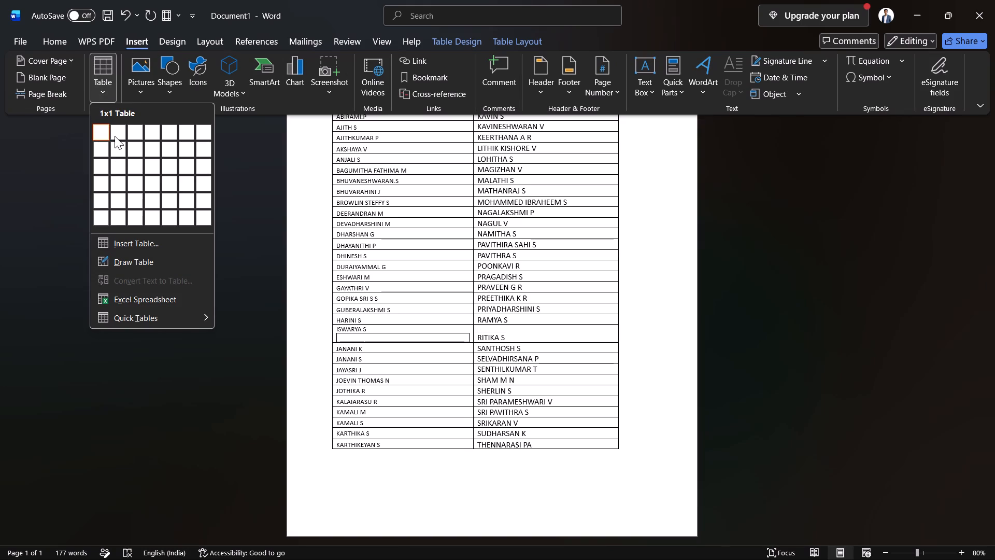
{"action": "left_click", "coordinate": [120, 135]}
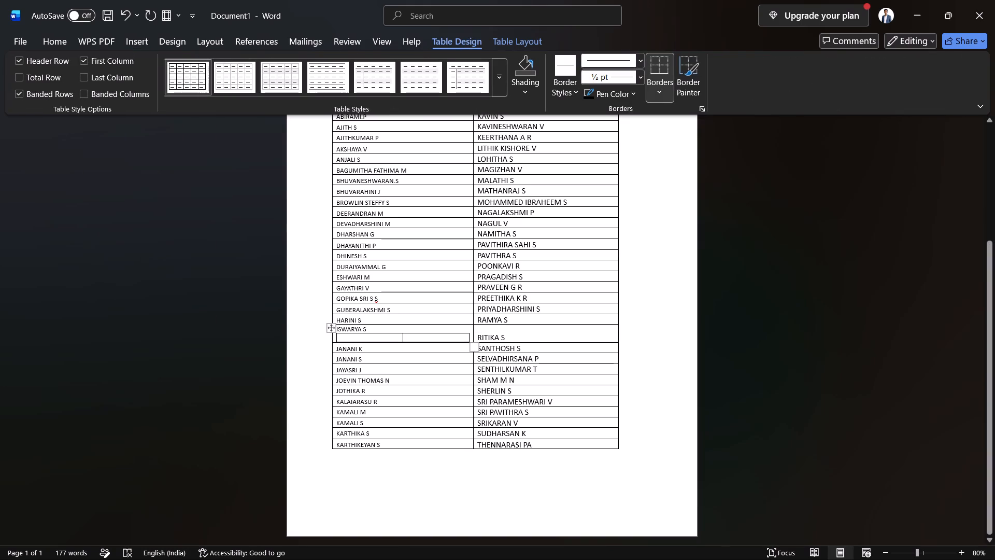
Move the small two-column table out of row 21 to directly below the name table's last row.
{"action": "left_click_drag", "start_coordinate": [330, 325], "coordinate": [336, 439]}
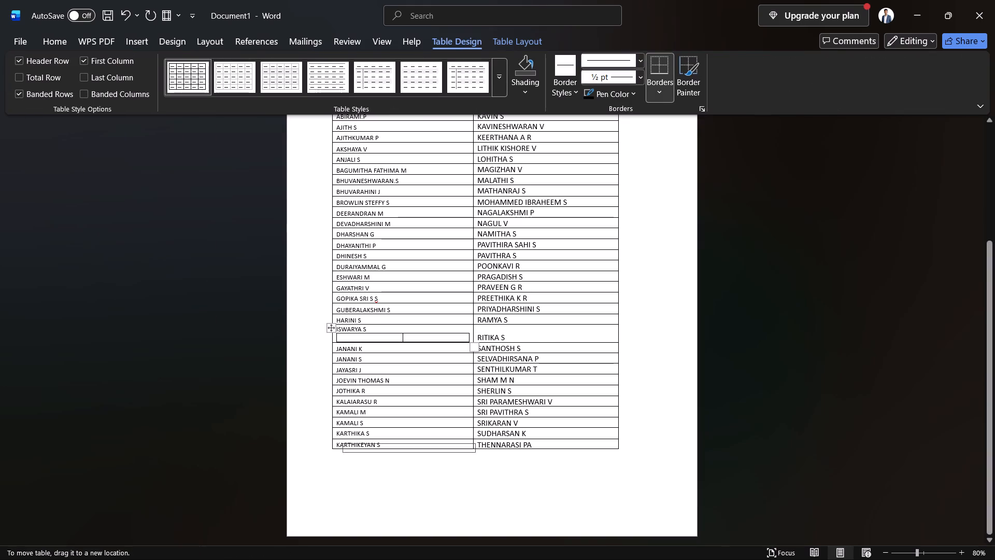
{"action": "left_click_drag", "start_coordinate": [336, 439], "coordinate": [325, 441]}
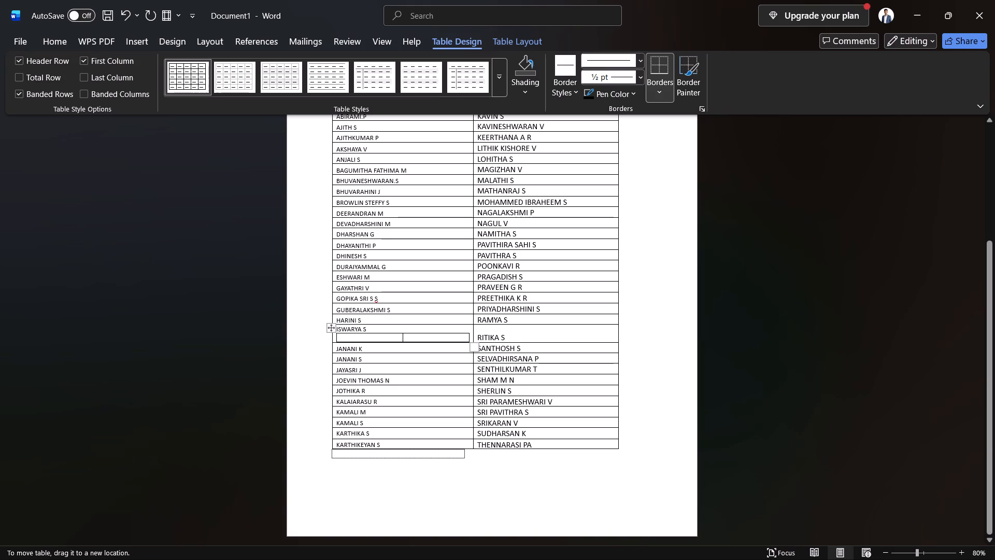
{"action": "left_click_drag", "start_coordinate": [325, 441], "coordinate": [325, 442]}
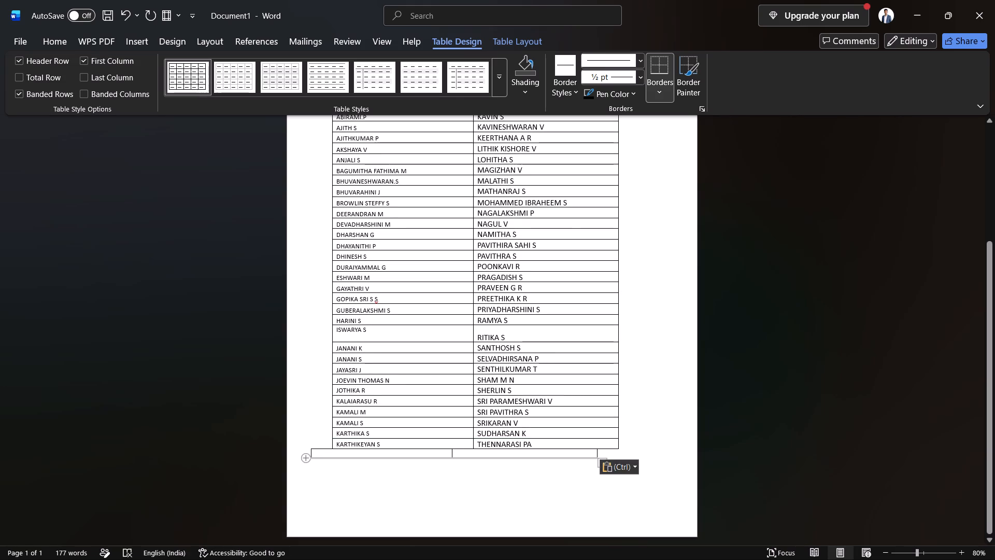
Resize the added bottom row's outer edges to line up with both sides of the name table.
{"action": "left_click_drag", "start_coordinate": [310, 452], "coordinate": [337, 458]}
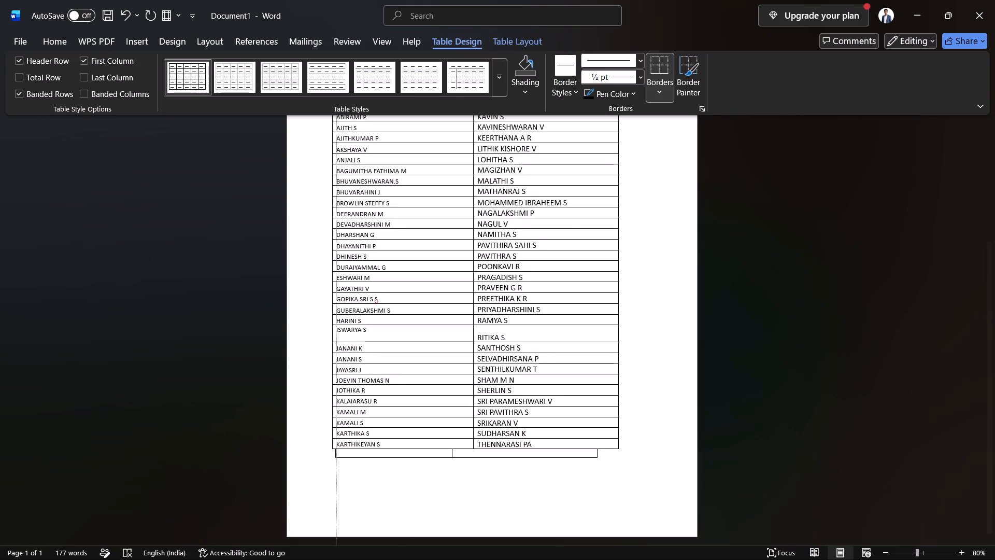
{"action": "left_click_drag", "start_coordinate": [337, 458], "coordinate": [333, 457]}
{"action": "left_click_drag", "start_coordinate": [333, 457], "coordinate": [333, 457]}
{"action": "left_click", "coordinate": [383, 484]}
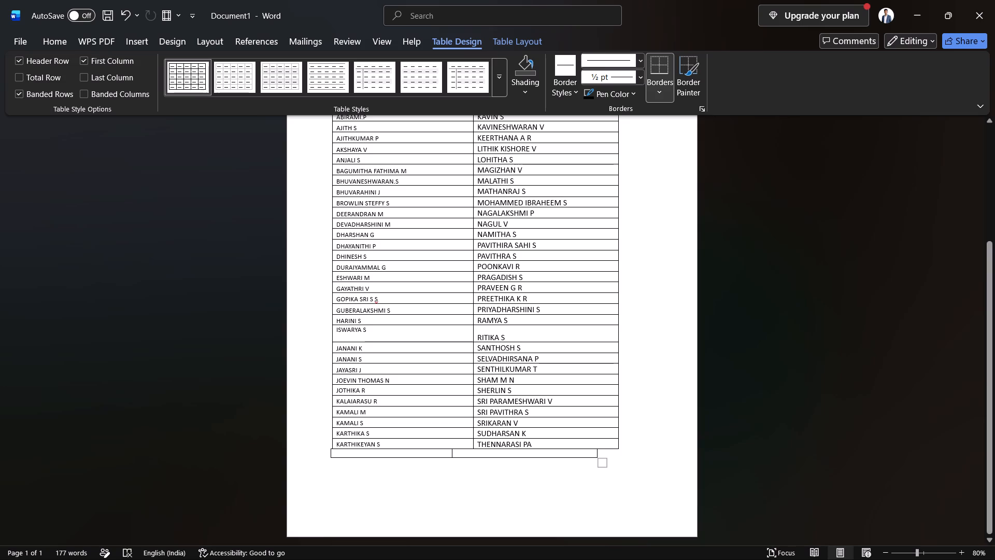
{"action": "left_click", "coordinate": [598, 454]}
{"action": "left_click_drag", "start_coordinate": [596, 452], "coordinate": [618, 455]}
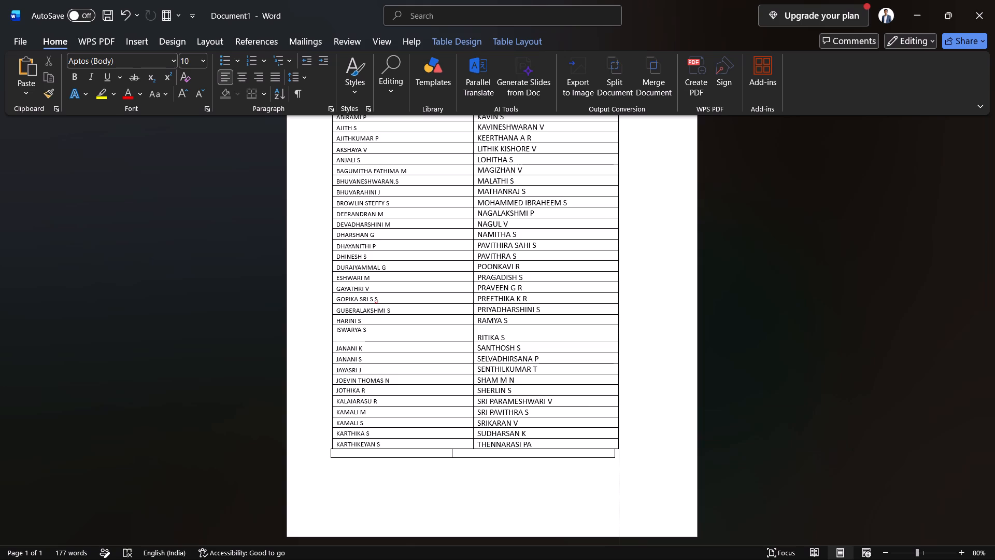
{"action": "left_click_drag", "start_coordinate": [618, 455], "coordinate": [618, 455]}
{"action": "left_click", "coordinate": [605, 486]}
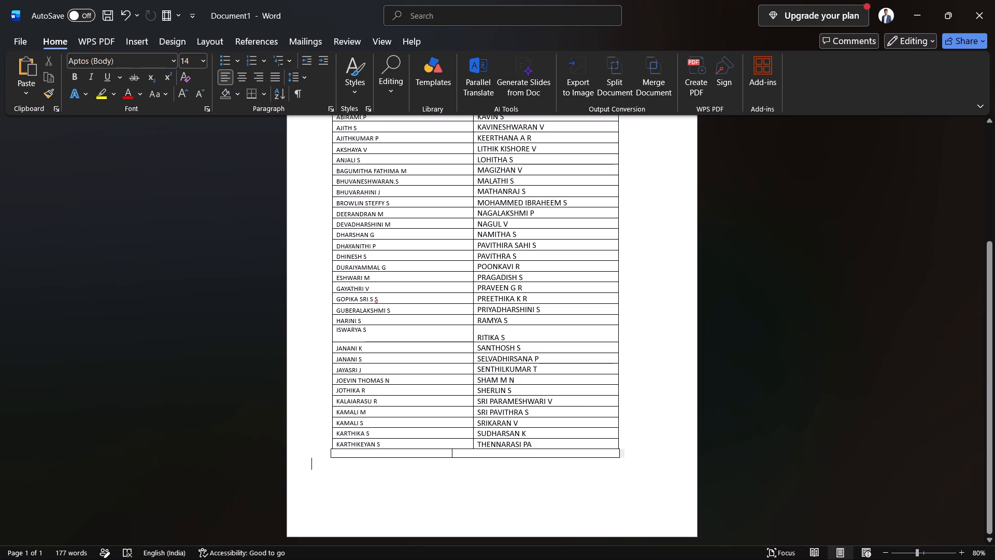
Align the name table's outer borders and the column dividers so the name table and added bottom row form one continuous grid.
{"action": "left_click", "coordinate": [332, 441]}
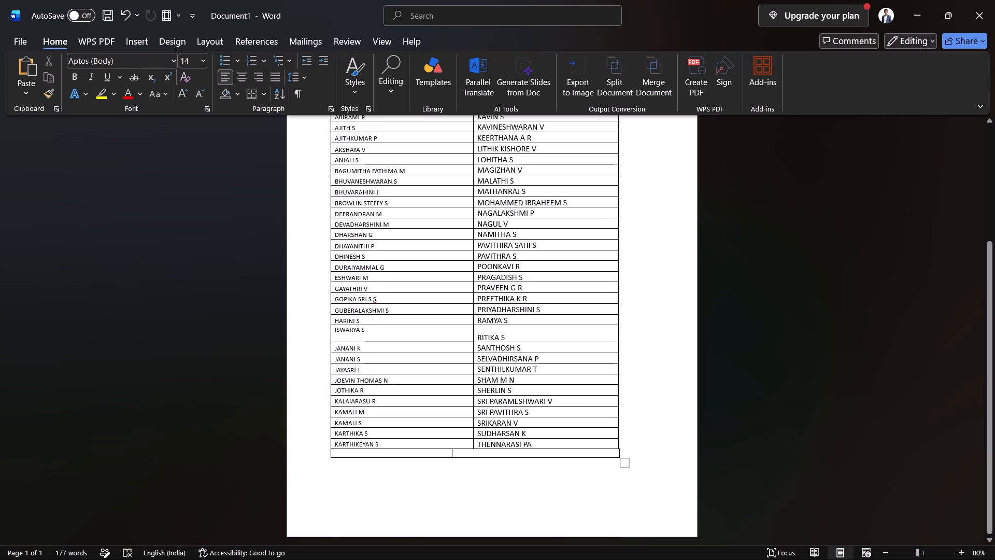
{"action": "left_click_drag", "start_coordinate": [450, 455], "coordinate": [476, 458]}
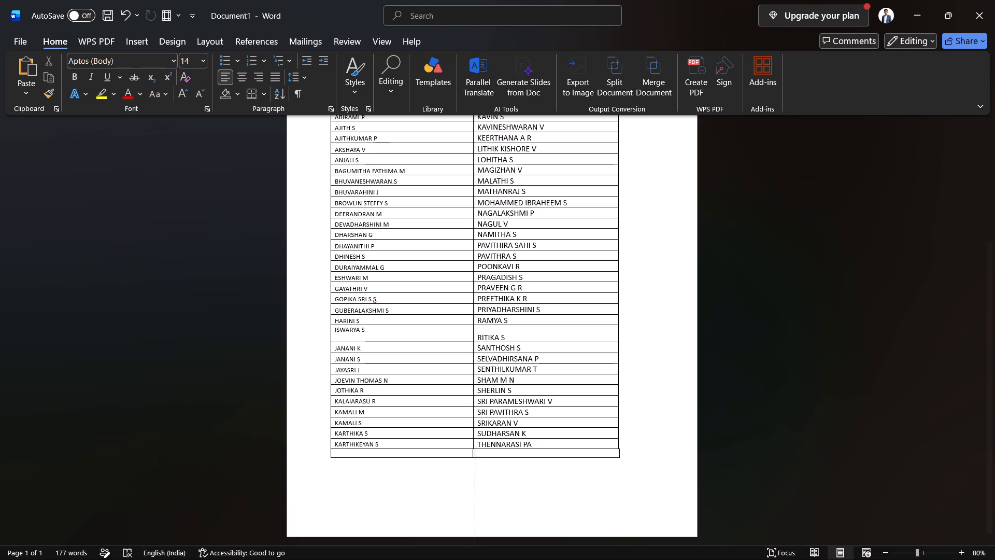
{"action": "left_click_drag", "start_coordinate": [476, 458], "coordinate": [474, 458]}
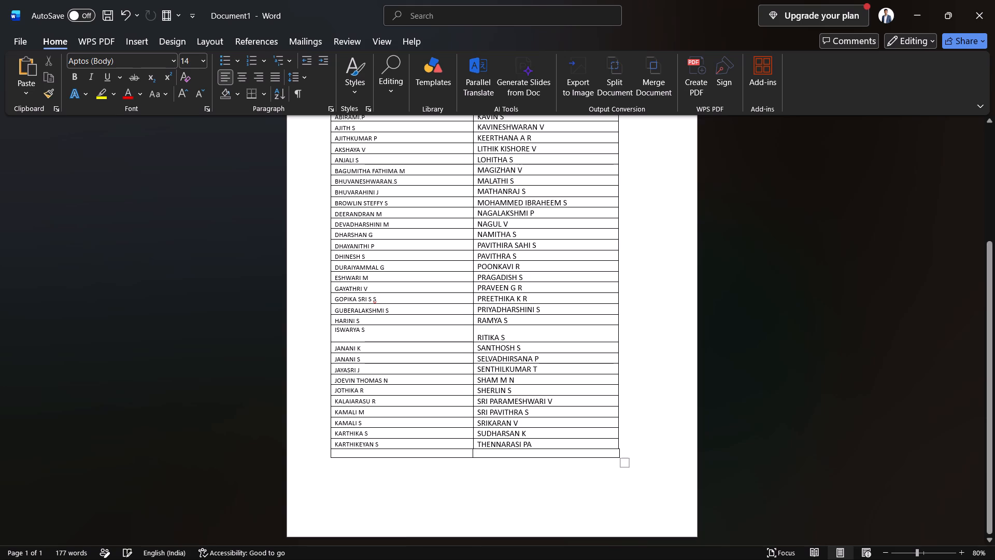
{"action": "left_click", "coordinate": [616, 432]}
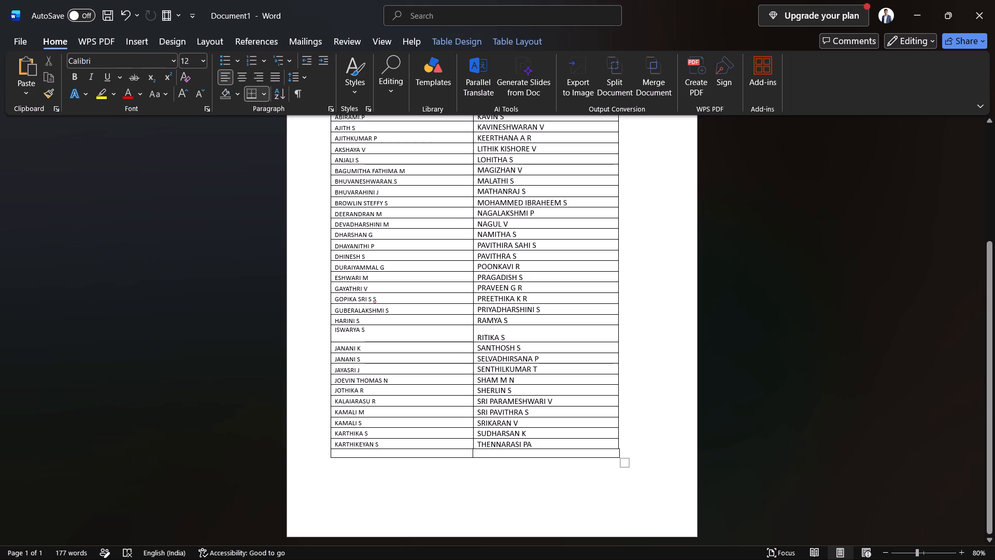
{"action": "left_click", "coordinate": [618, 432]}
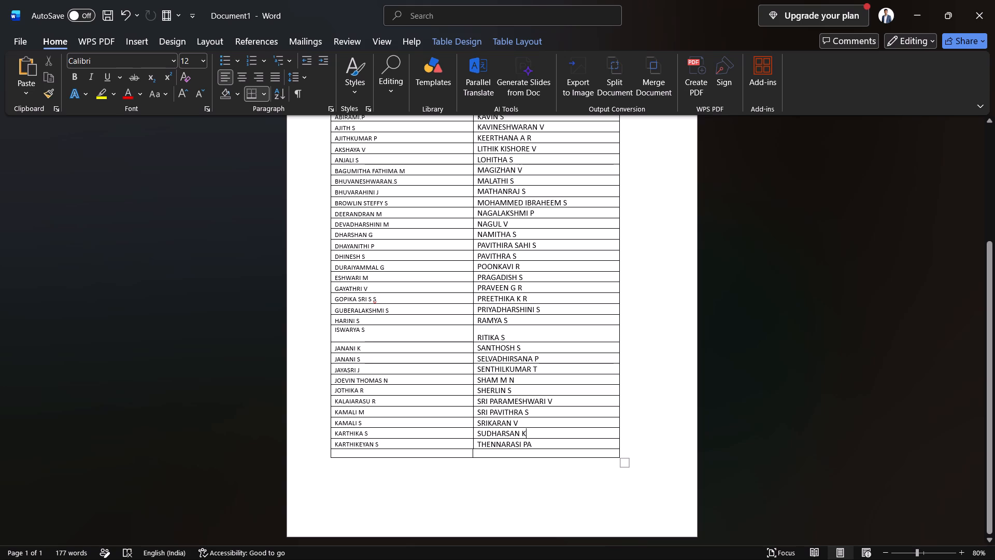
{"action": "left_click", "coordinate": [472, 422]}
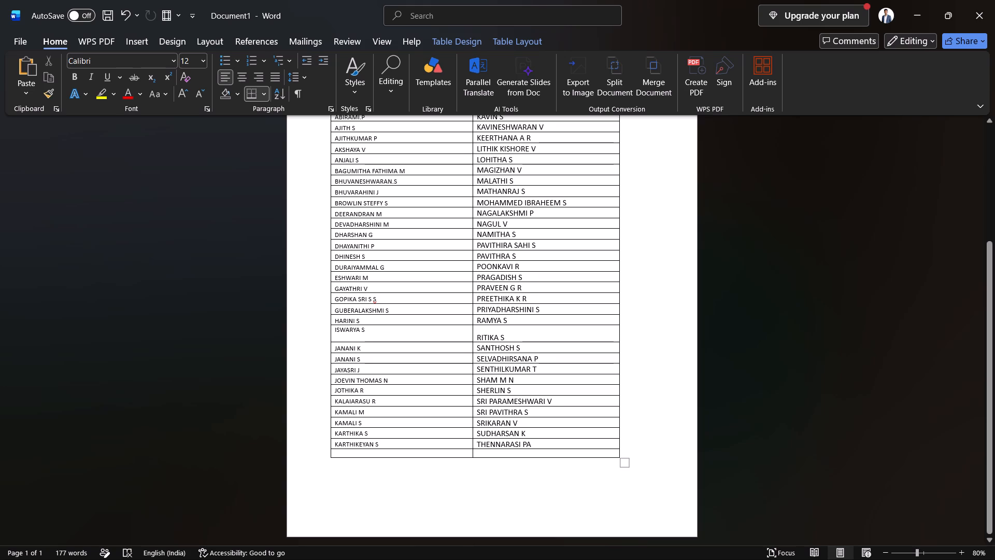
{"action": "left_click", "coordinate": [490, 479]}
Copy names B2:B33 from Sheet1 of the CISCO COURSE workbook and paste them over the Word table's first column, including the added row.
{"action": "scroll", "coordinate": [539, 438], "scroll_direction": "up", "scroll_amount": 1}
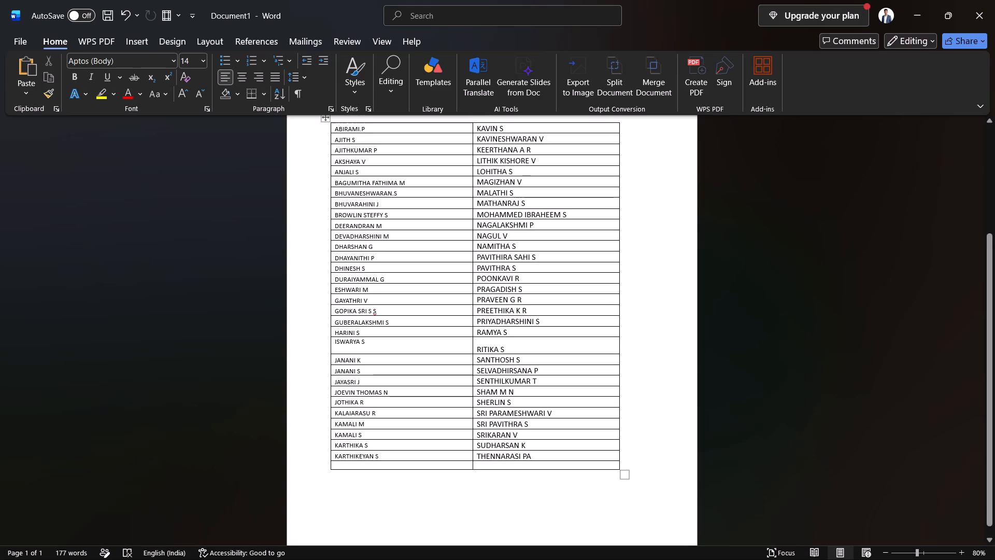
{"action": "left_click", "coordinate": [560, 274]}
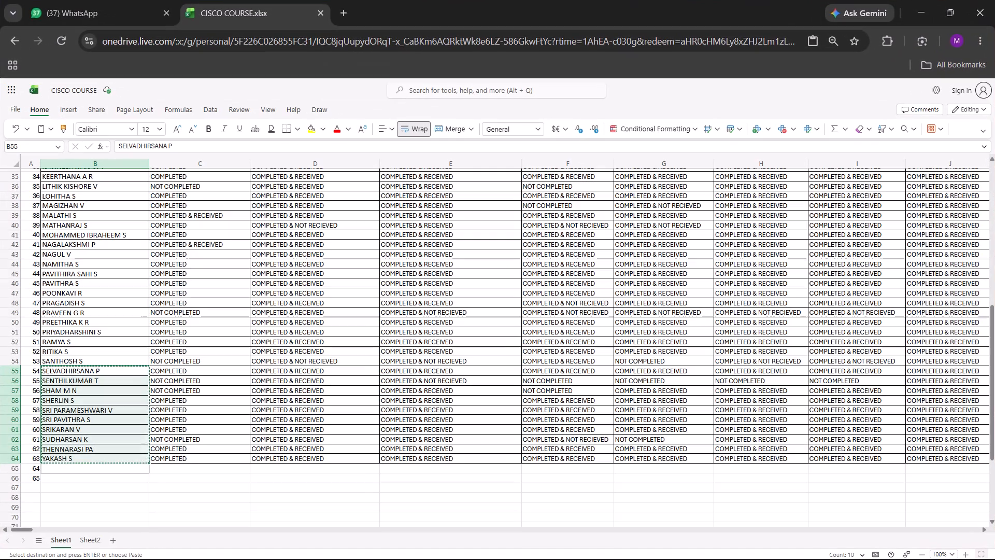
{"action": "scroll", "coordinate": [75, 312], "scroll_direction": "up", "scroll_amount": 1}
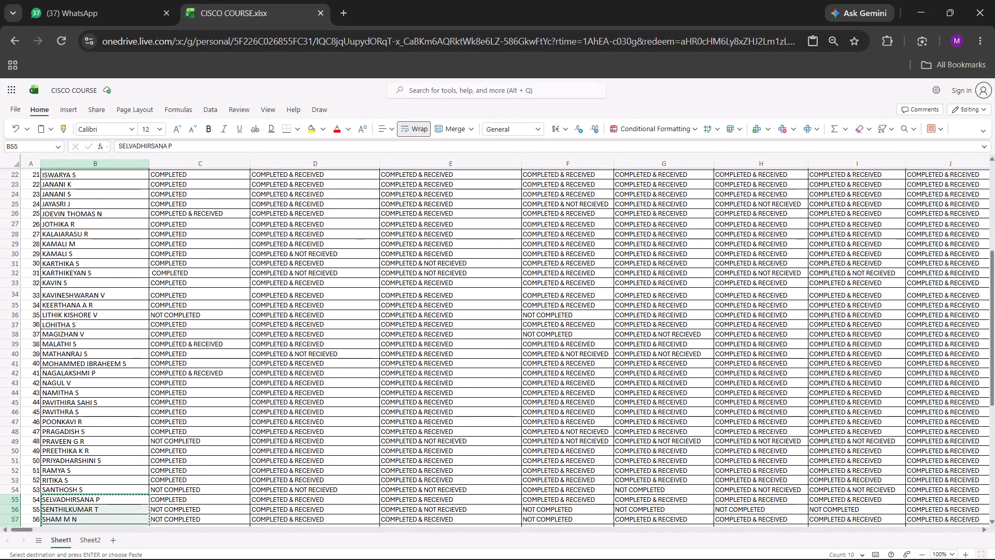
{"action": "left_click_drag", "start_coordinate": [63, 283], "coordinate": [82, 133]}
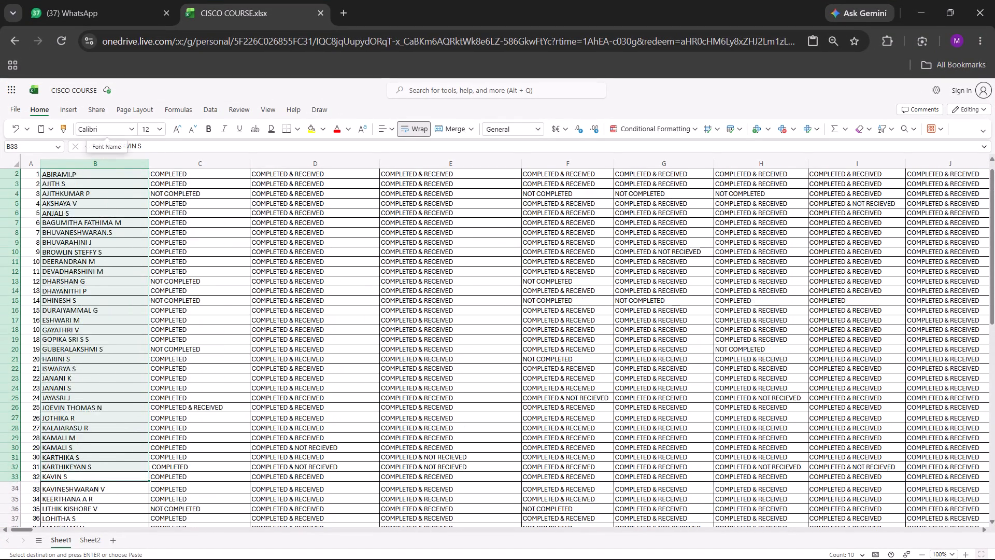
{"action": "left_click_drag", "start_coordinate": [82, 133], "coordinate": [48, 184]}
{"action": "key", "text": "ctrl+c"}
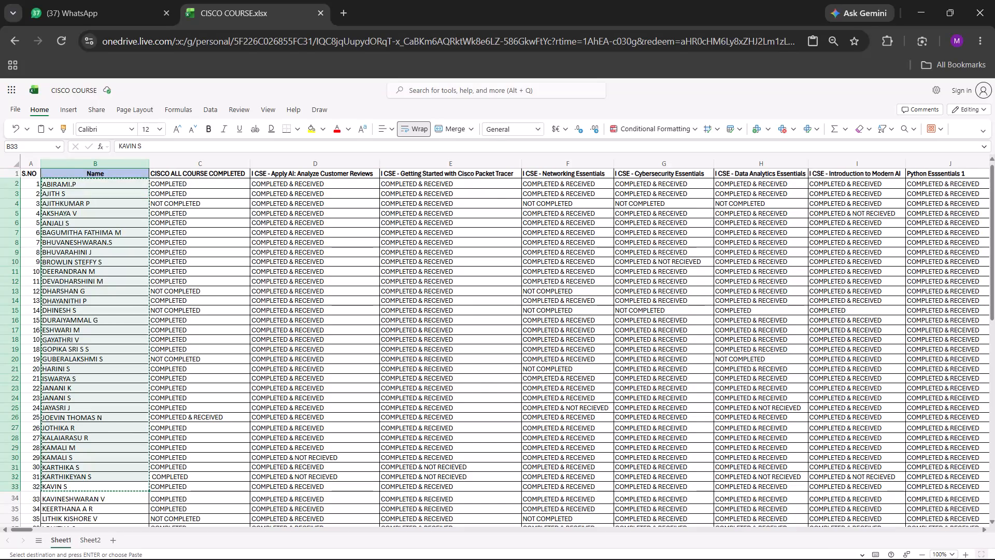
{"action": "left_click", "coordinate": [543, 215]}
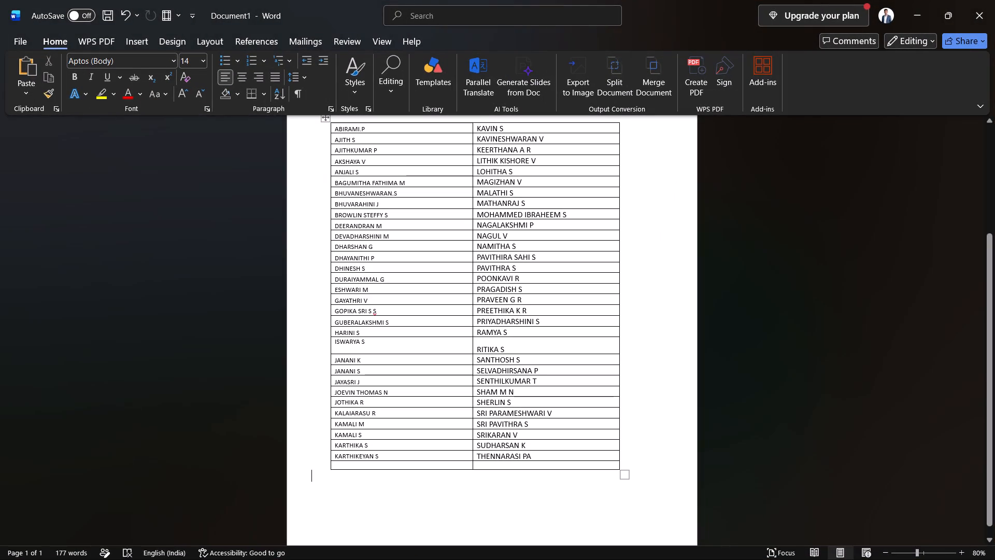
{"action": "left_click_drag", "start_coordinate": [364, 128], "coordinate": [419, 460]}
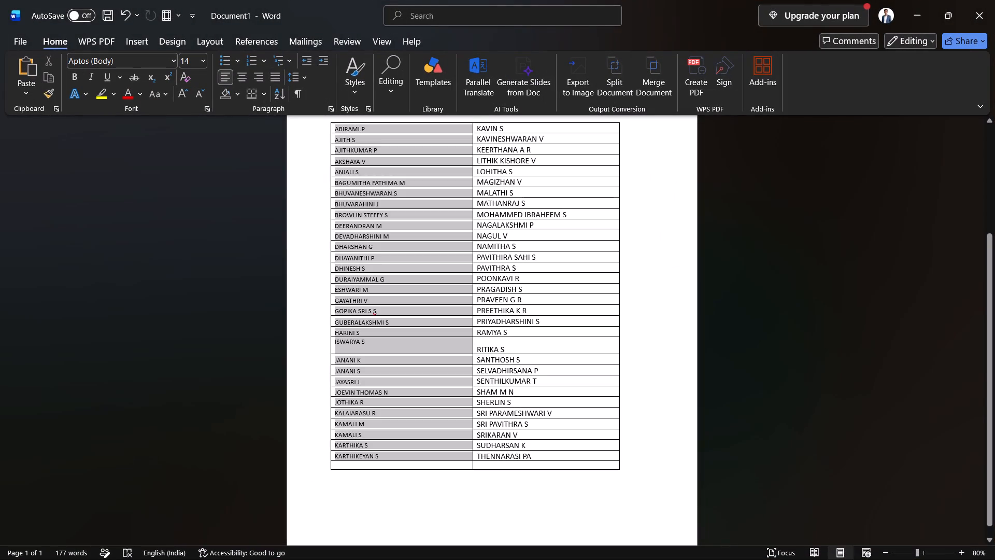
{"action": "left_click_drag", "start_coordinate": [419, 460], "coordinate": [419, 461]}
{"action": "key", "text": "ctrl+v"}
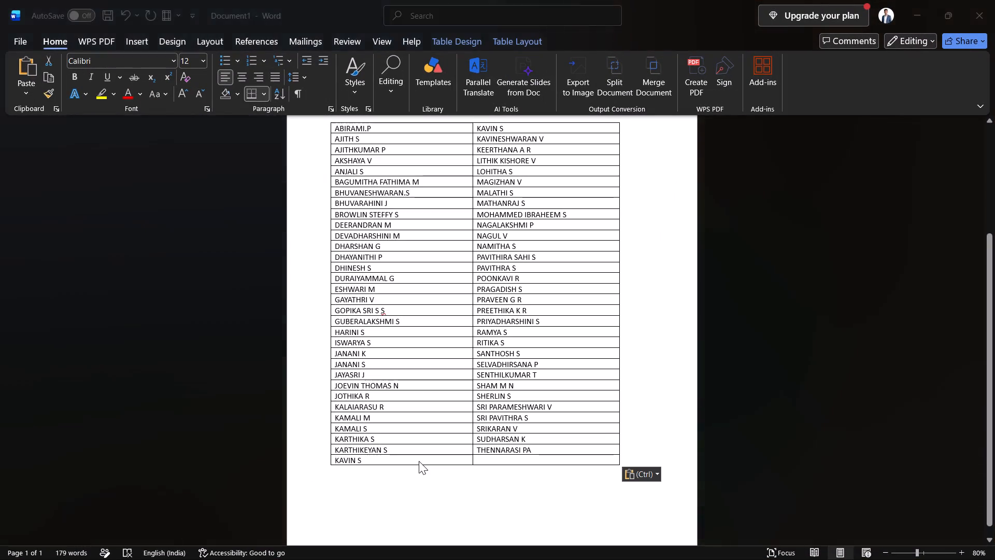
Copy names B34:B64 from the CISCO COURSE workbook and paste them over the Word table's whole second column.
{"action": "left_click", "coordinate": [633, 239]}
{"action": "scroll", "coordinate": [278, 375], "scroll_direction": "down", "scroll_amount": 4}
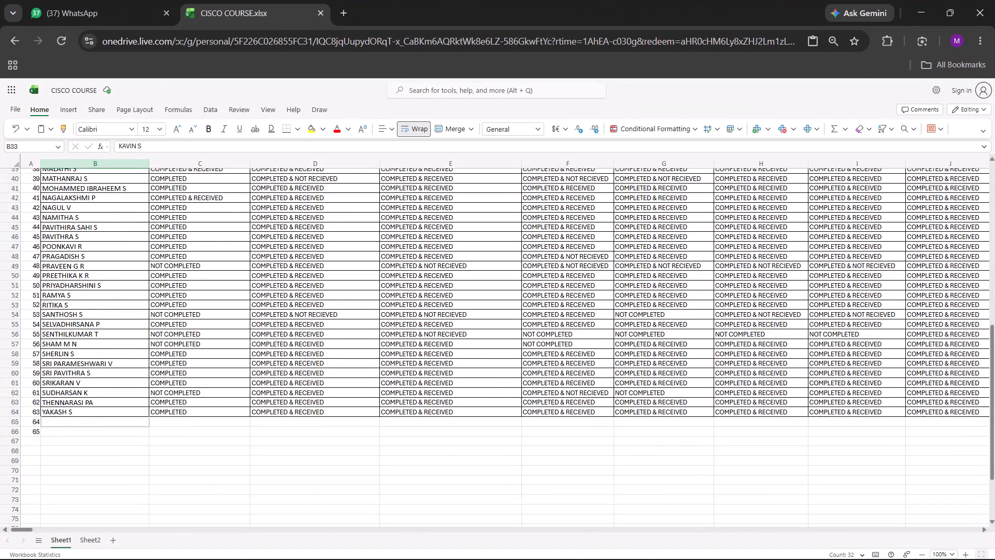
{"action": "scroll", "coordinate": [197, 342], "scroll_direction": "up", "scroll_amount": 1}
{"action": "scroll", "coordinate": [134, 262], "scroll_direction": "up", "scroll_amount": 1}
{"action": "left_click_drag", "start_coordinate": [79, 237], "coordinate": [77, 368]}
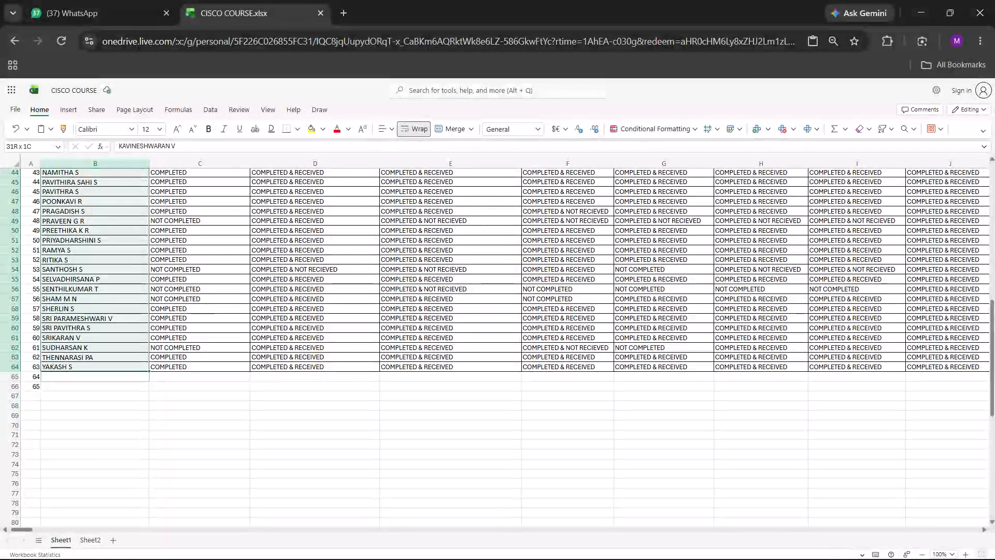
{"action": "left_click_drag", "start_coordinate": [77, 368], "coordinate": [77, 369]}
{"action": "key", "text": "ctrl+c"}
{"action": "left_click", "coordinate": [561, 224]}
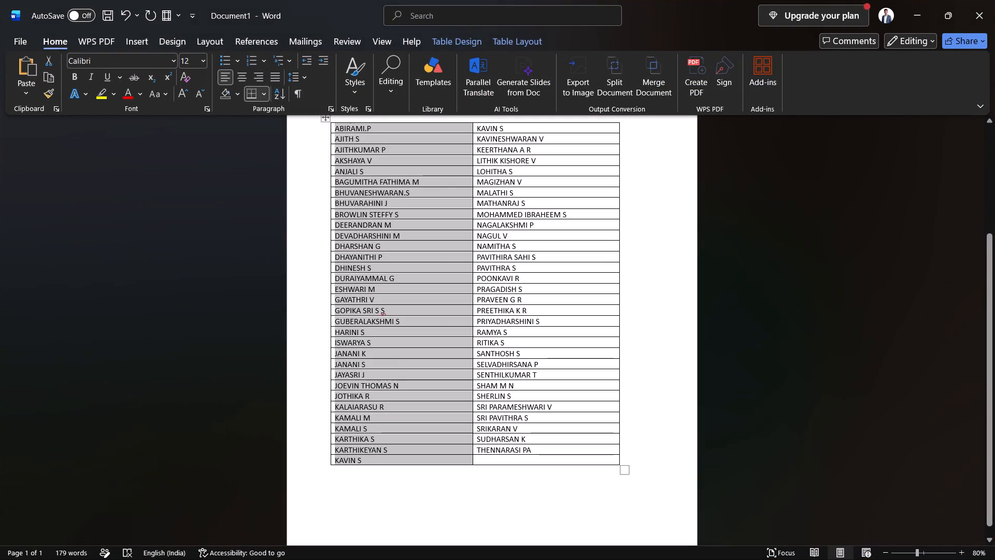
{"action": "left_click_drag", "start_coordinate": [525, 128], "coordinate": [551, 441]}
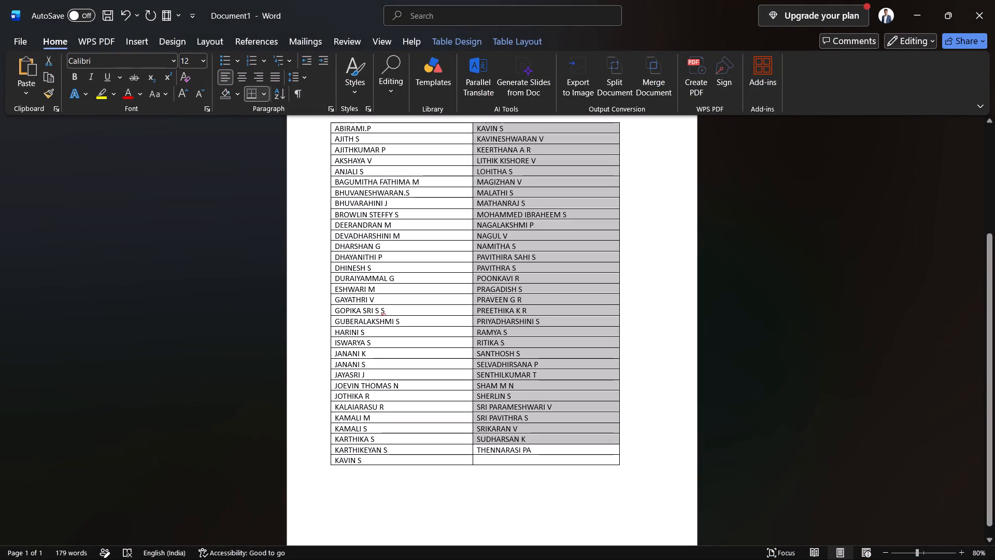
{"action": "left_click_drag", "start_coordinate": [551, 441], "coordinate": [554, 455]}
{"action": "key", "text": "ctrl+v"}
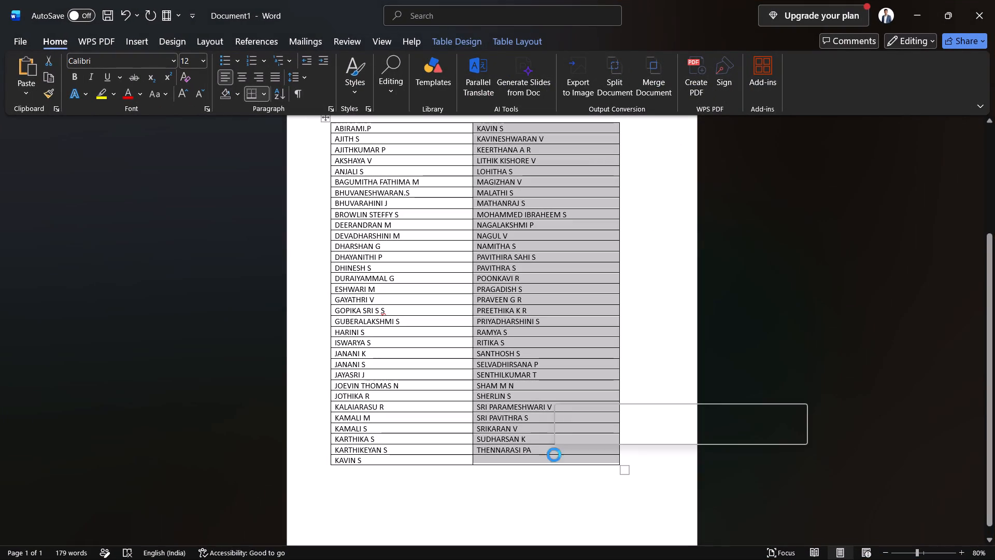
{"action": "left_click", "coordinate": [542, 491]}
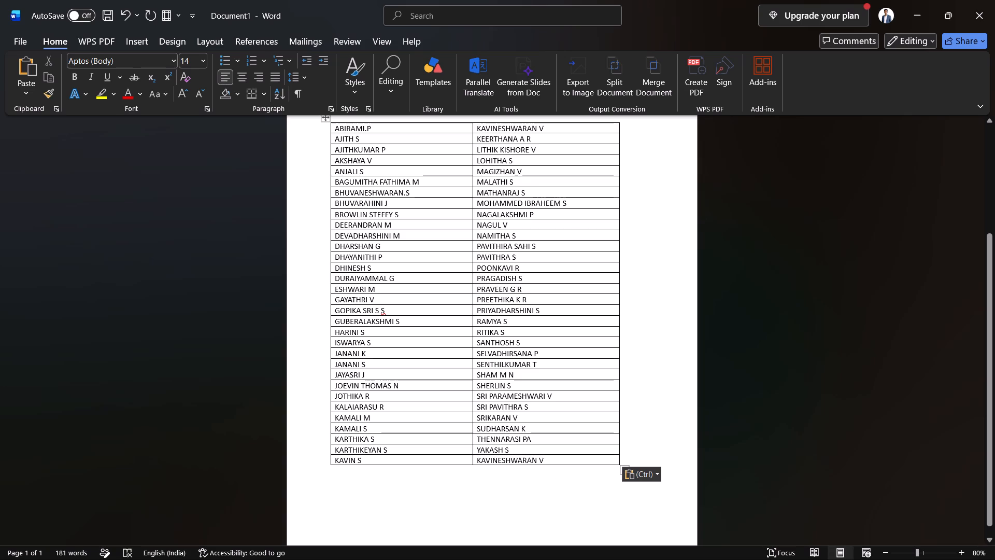
Replace the duplicated name in the last cell of the Word table's second column with MONIESHA.
{"action": "left_click_drag", "start_coordinate": [553, 457], "coordinate": [480, 458]}
{"action": "key", "text": "BackSpace"}
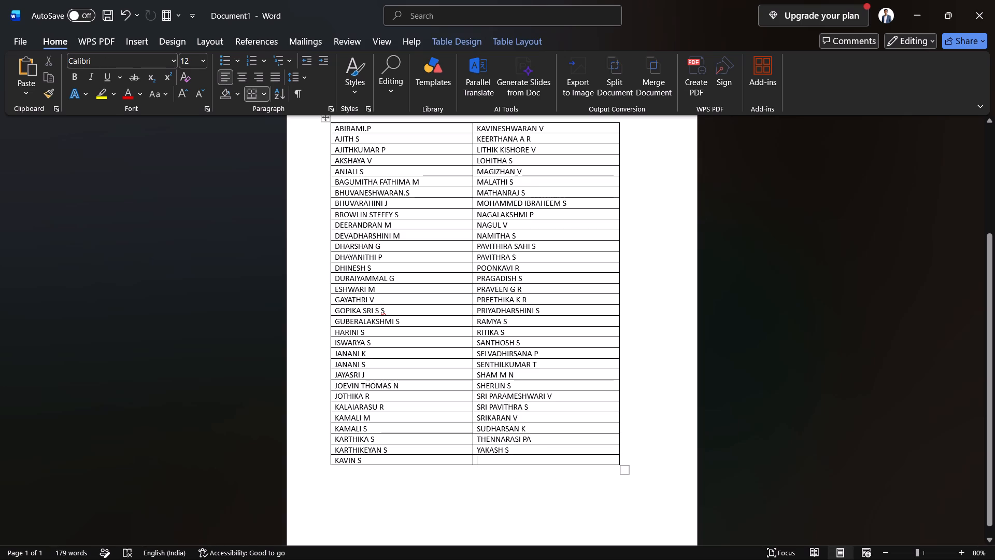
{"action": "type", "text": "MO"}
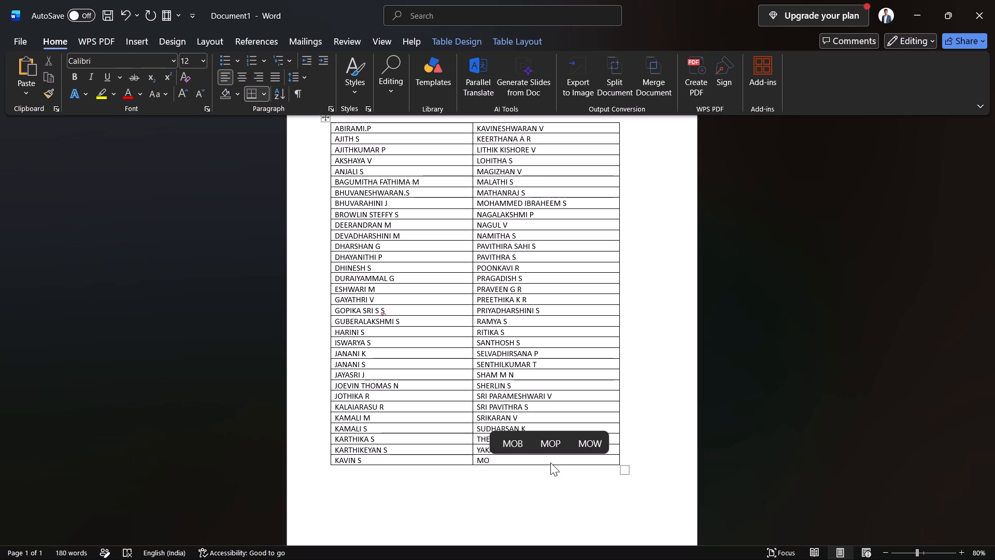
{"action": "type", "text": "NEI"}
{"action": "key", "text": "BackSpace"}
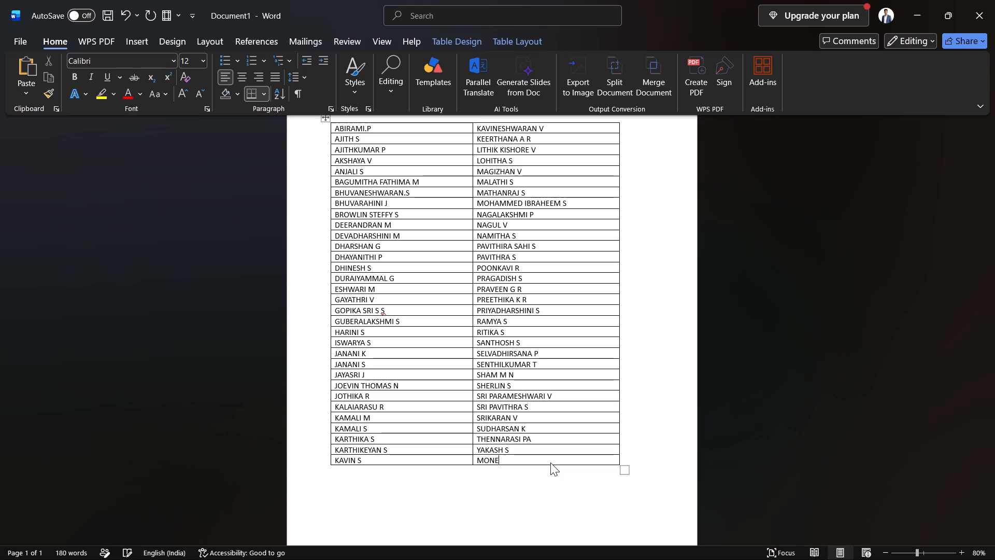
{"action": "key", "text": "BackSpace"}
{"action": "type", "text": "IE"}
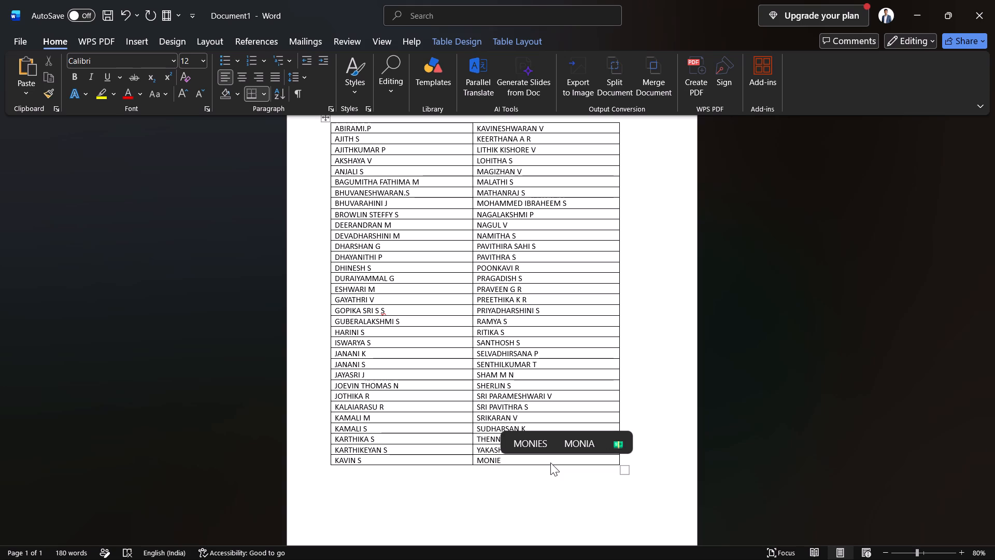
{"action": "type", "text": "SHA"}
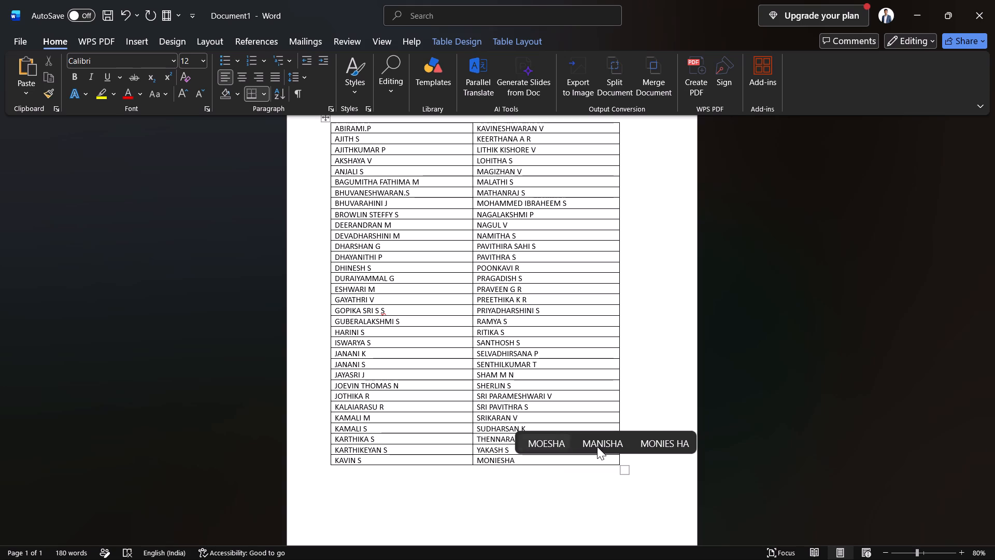
Switch to the CISCO COURSE workbook in the browser.
{"action": "left_click", "coordinate": [529, 255]}
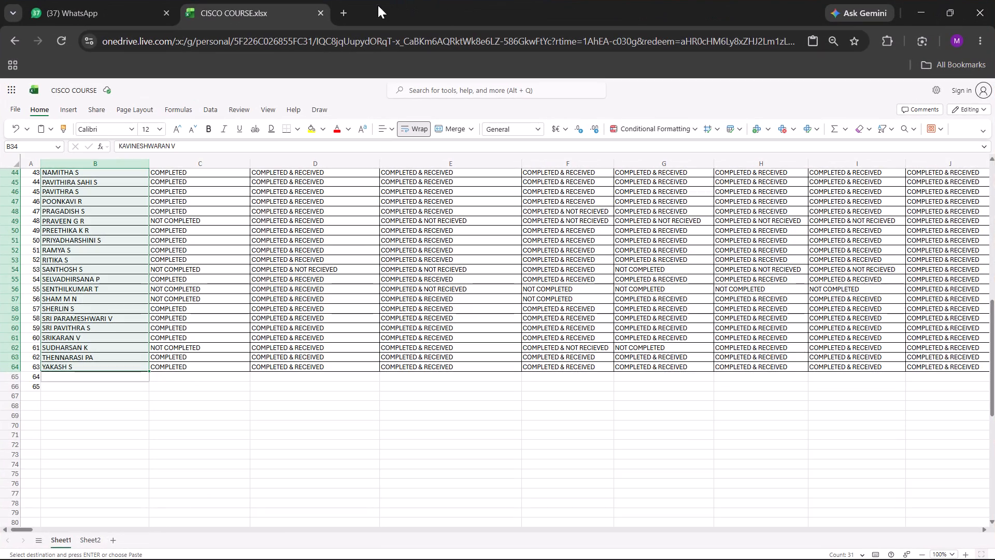
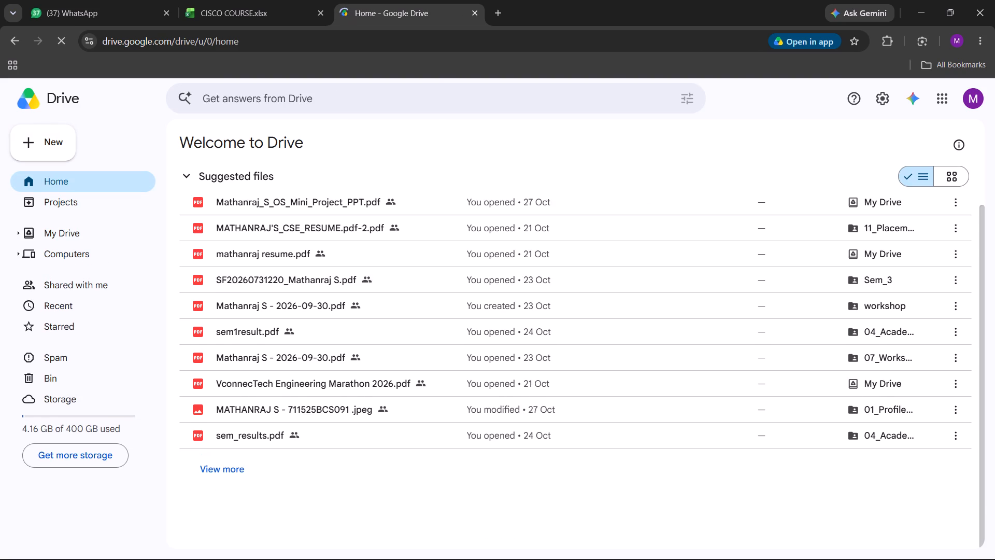
In Google Drive, search for "II" and open the shared folder "II CSE A - Student Documents".
{"action": "left_click", "coordinate": [331, 91]}
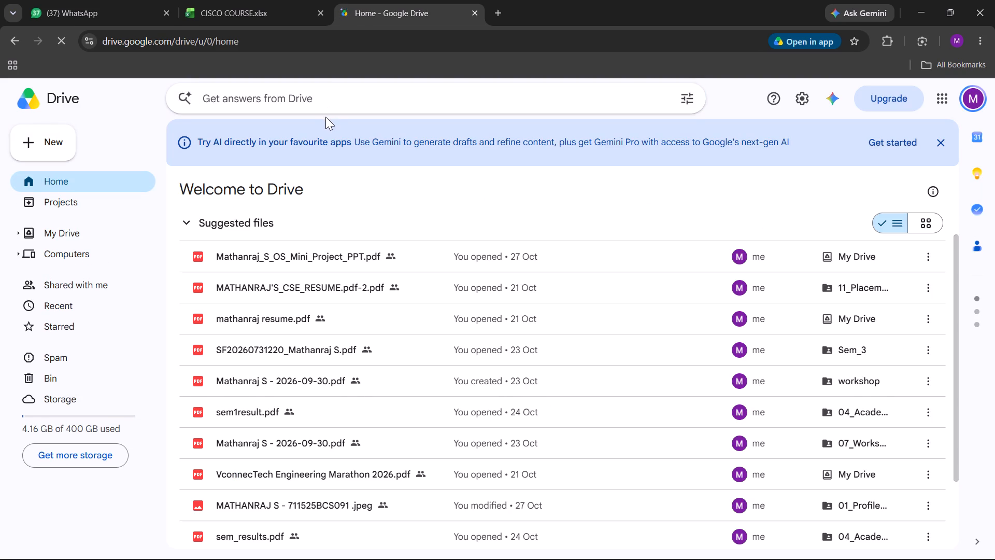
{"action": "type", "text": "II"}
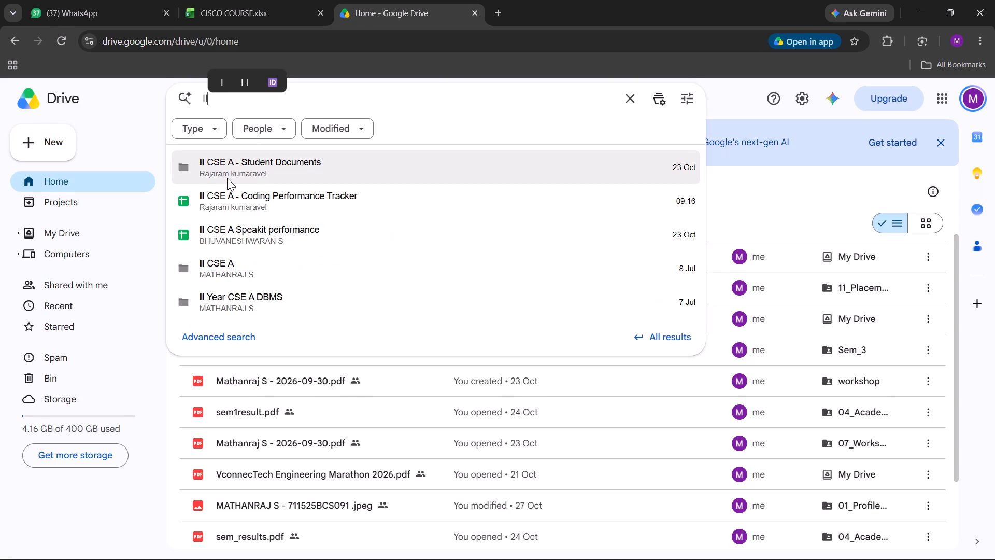
{"action": "left_click", "coordinate": [227, 178]}
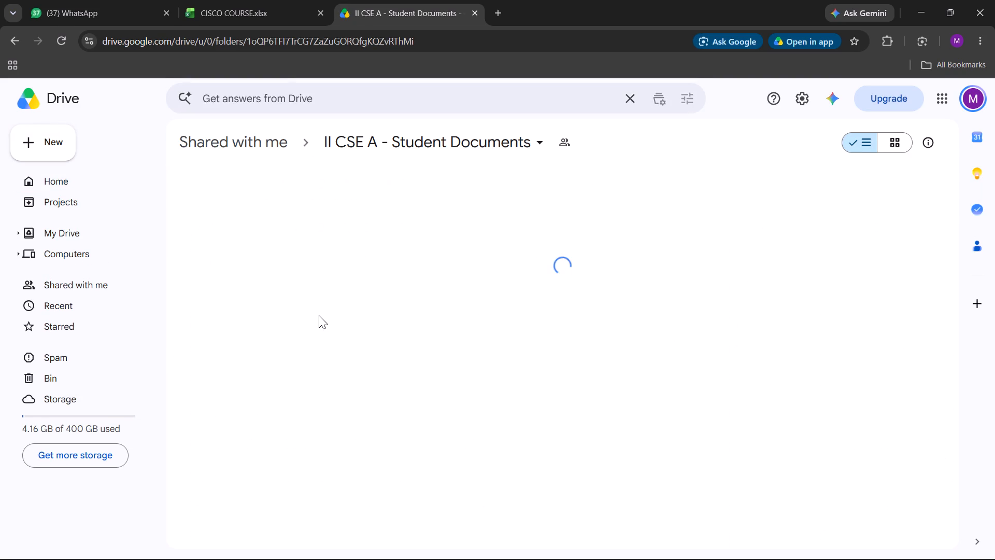
Search Drive for the student named in the table's last cell and open B25CSI301_OS_Individual_Project_Allocation.pdf.
{"action": "scroll", "coordinate": [320, 315], "scroll_direction": "down", "scroll_amount": 8}
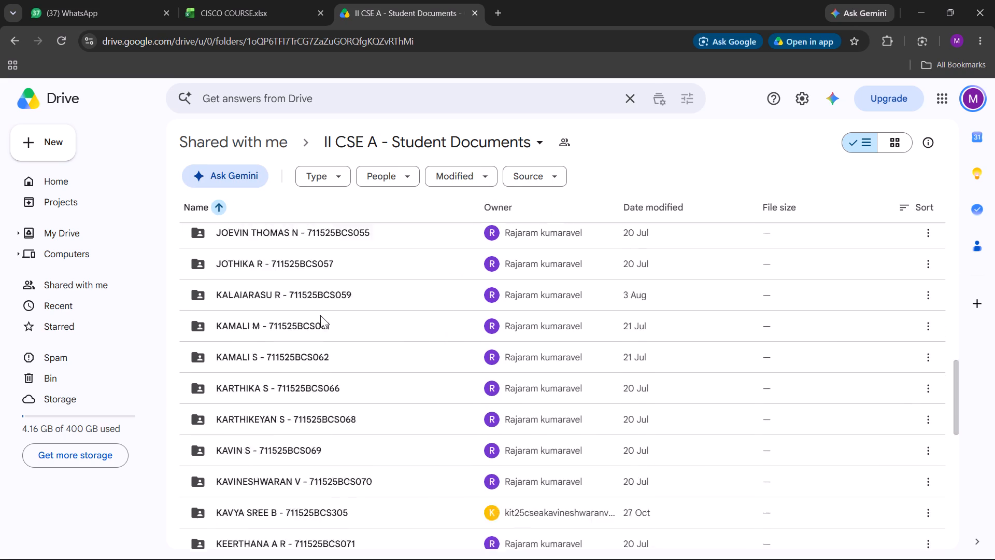
{"action": "scroll", "coordinate": [320, 315], "scroll_direction": "down", "scroll_amount": 5}
{"action": "scroll", "coordinate": [318, 407], "scroll_direction": "down", "scroll_amount": 11}
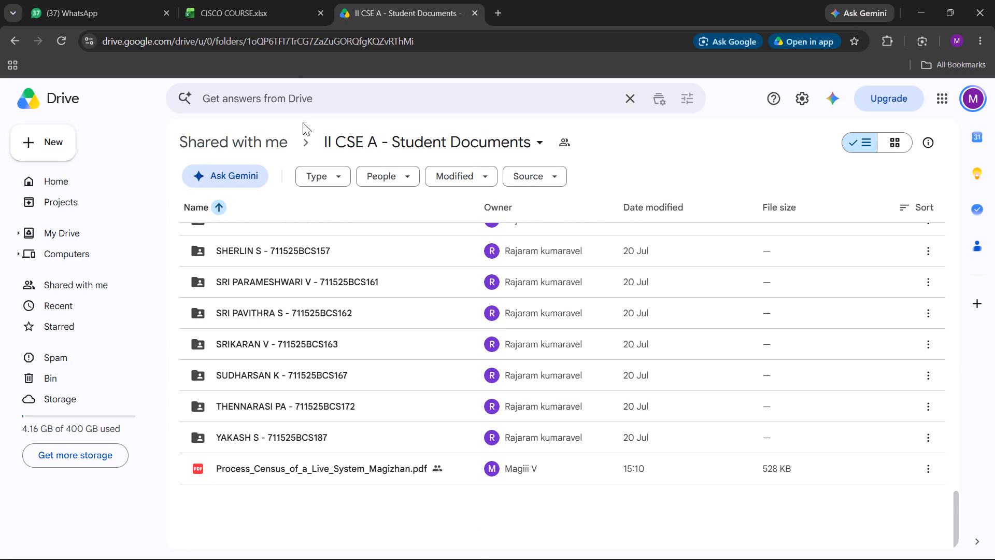
{"action": "left_click", "coordinate": [292, 96]}
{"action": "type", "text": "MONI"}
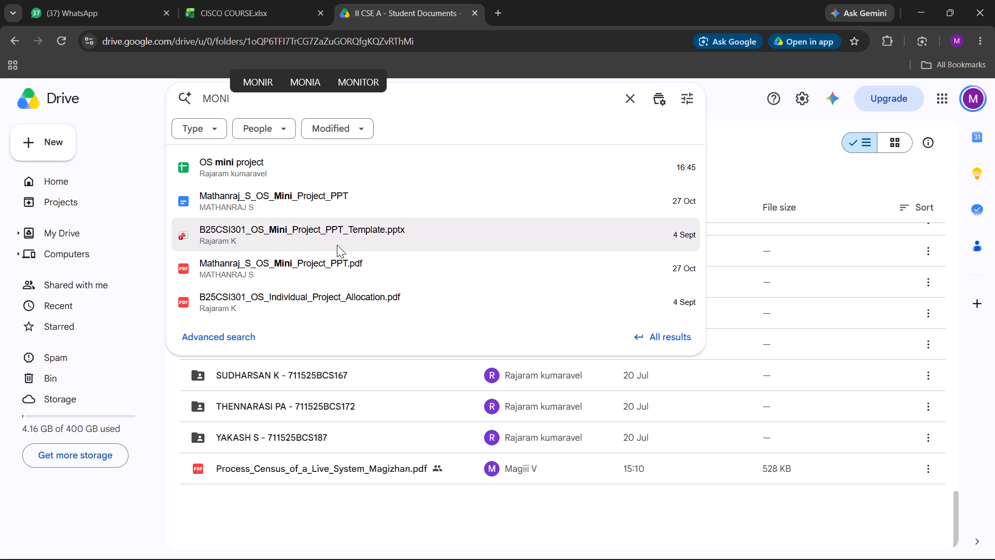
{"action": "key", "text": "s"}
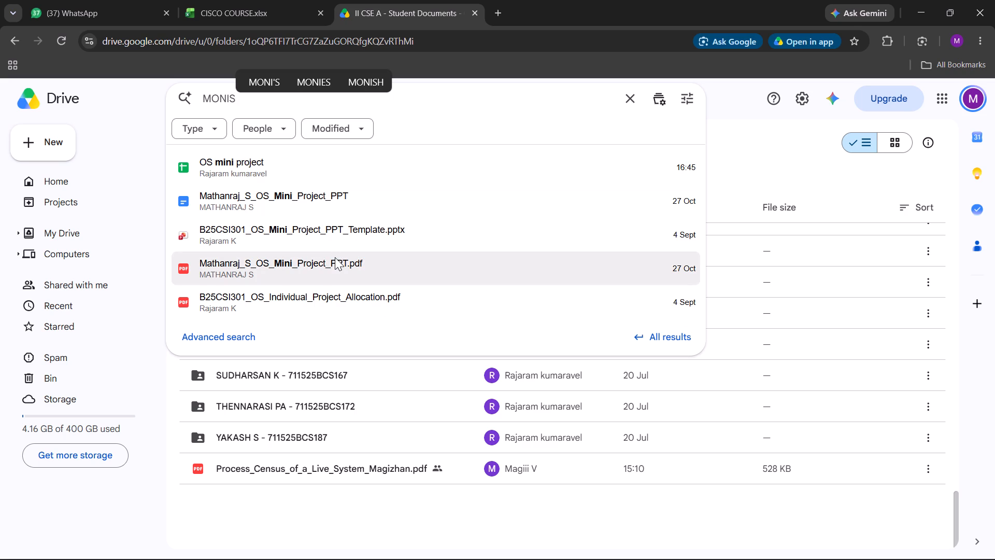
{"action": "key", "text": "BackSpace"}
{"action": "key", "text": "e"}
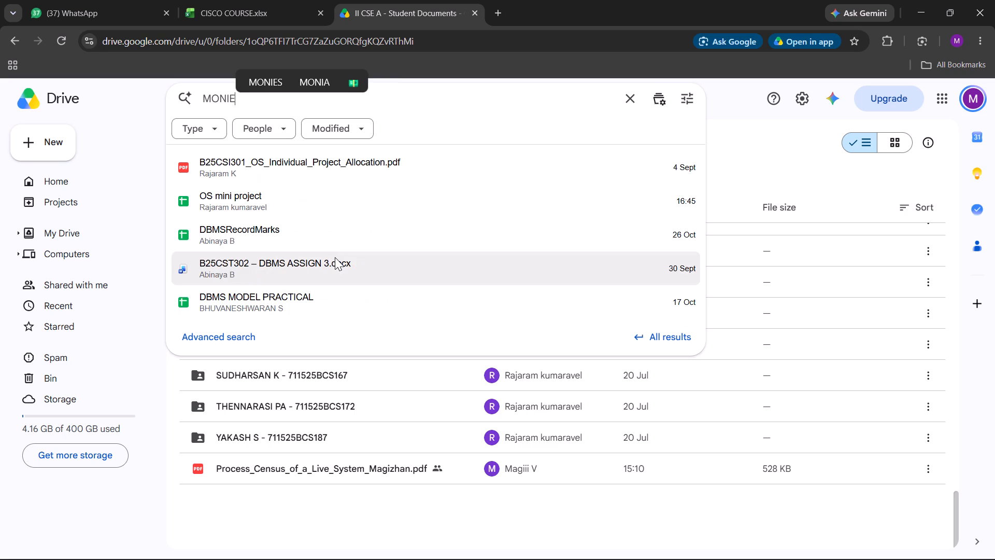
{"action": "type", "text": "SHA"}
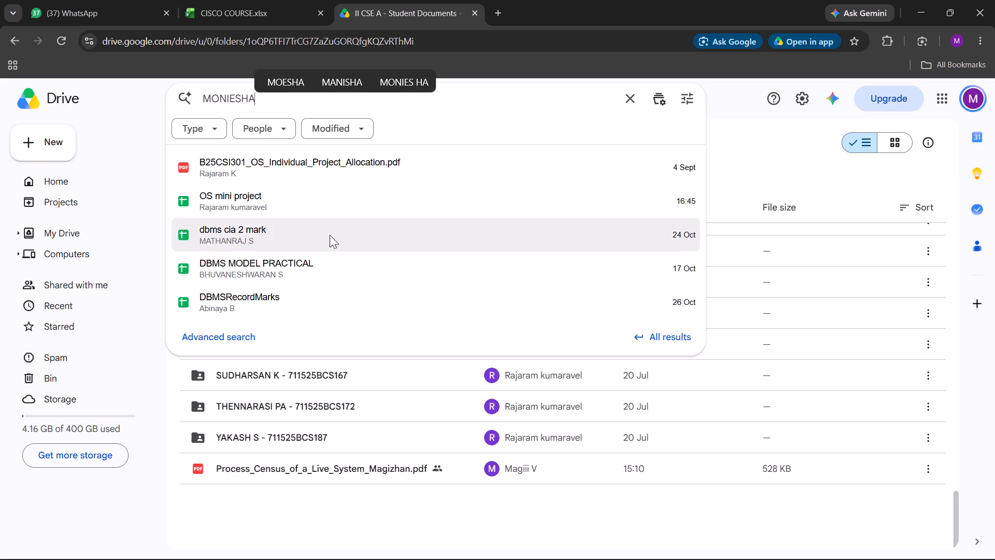
{"action": "double_click", "coordinate": [301, 163]}
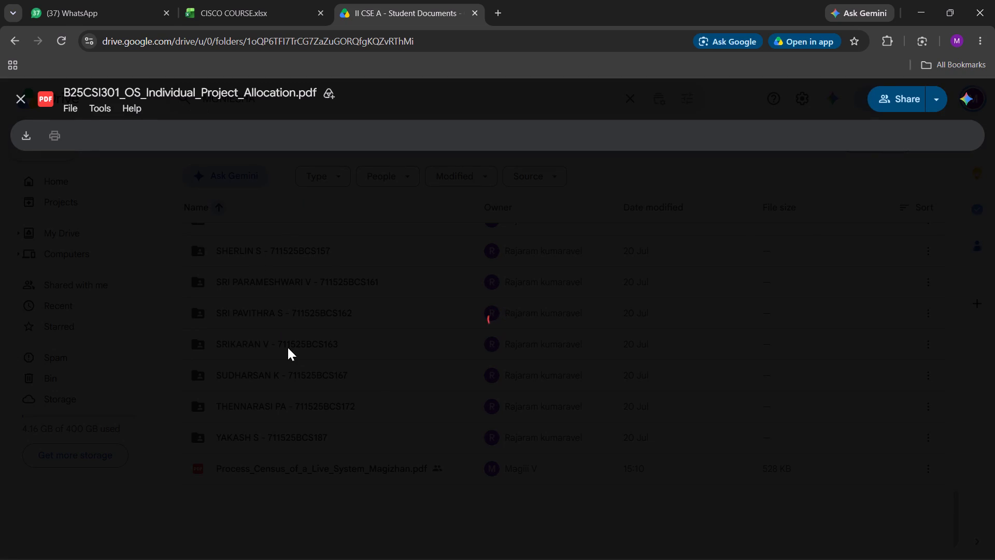
Search the allocation PDF for MONIS and look through its student list for the lateral-entry students at the end.
{"action": "scroll", "coordinate": [314, 376], "scroll_direction": "down", "scroll_amount": 4}
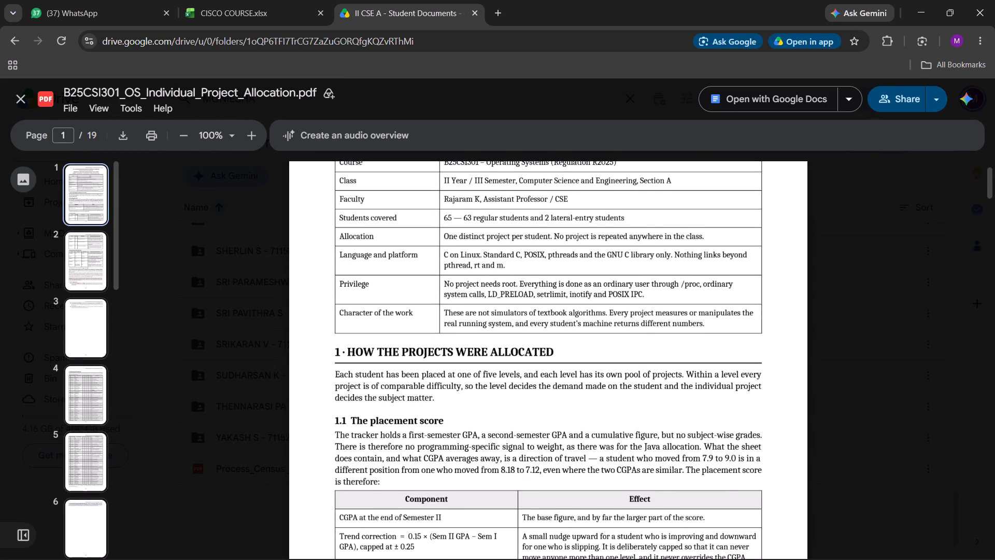
{"action": "scroll", "coordinate": [314, 376], "scroll_direction": "down", "scroll_amount": 2}
{"action": "key", "text": "ctrl+f"}
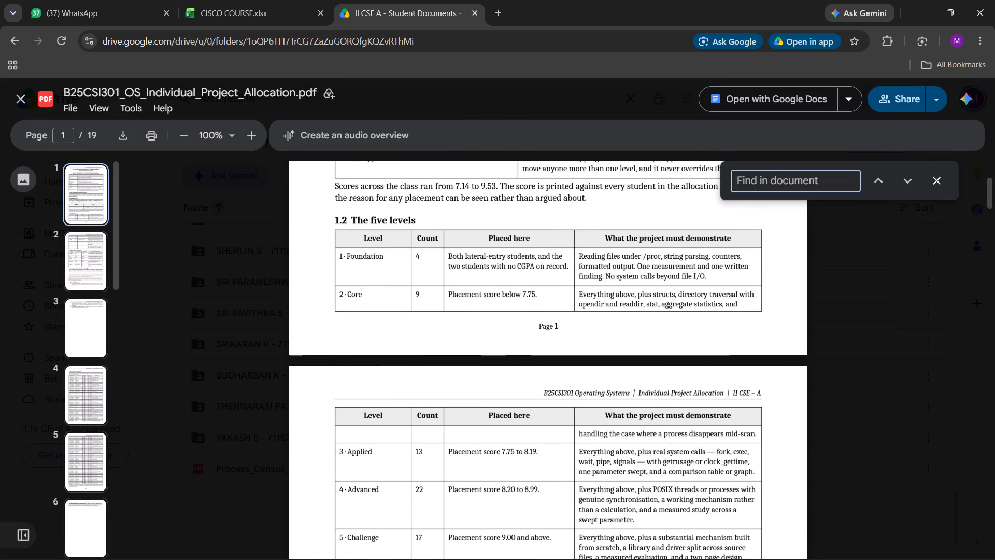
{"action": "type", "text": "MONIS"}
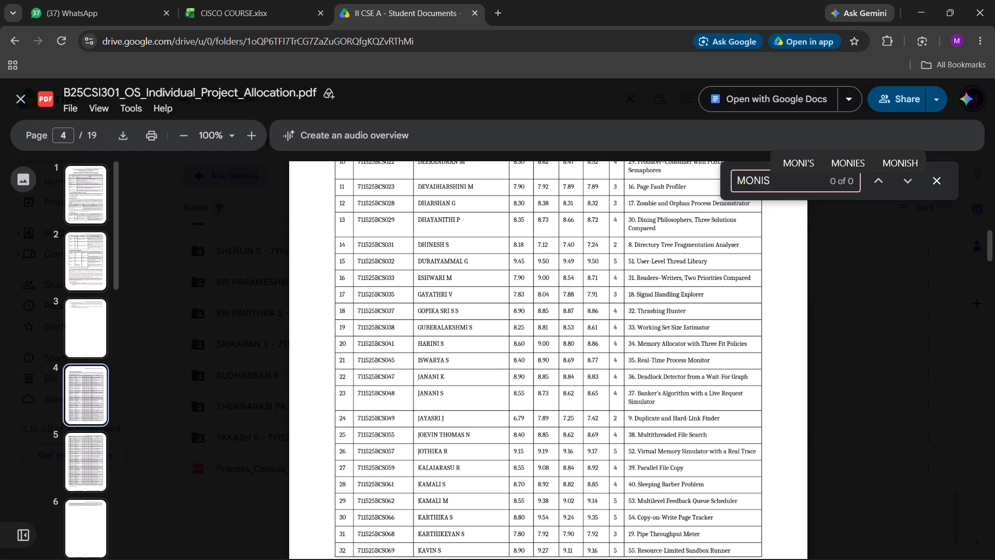
{"action": "scroll", "coordinate": [439, 352], "scroll_direction": "down", "scroll_amount": 11}
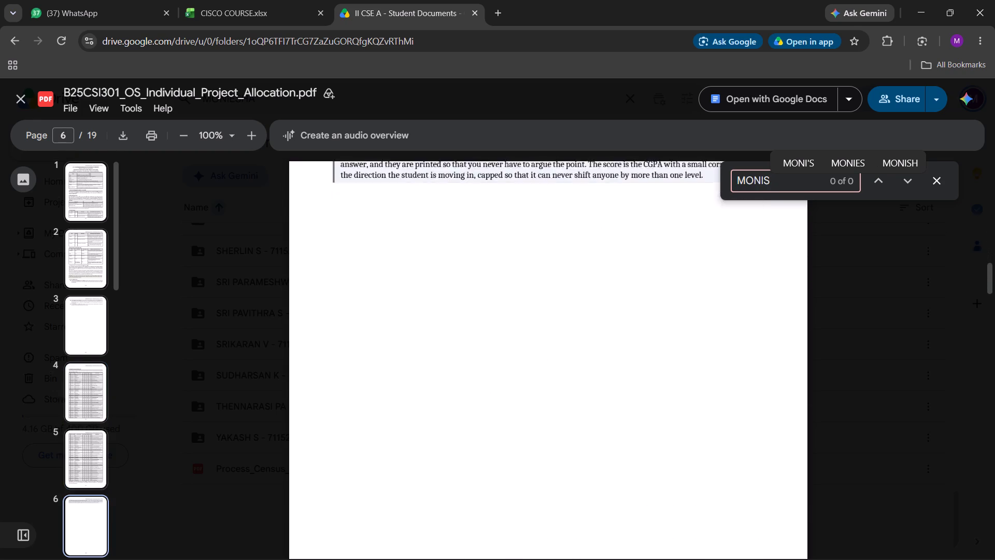
{"action": "scroll", "coordinate": [439, 352], "scroll_direction": "up", "scroll_amount": 5}
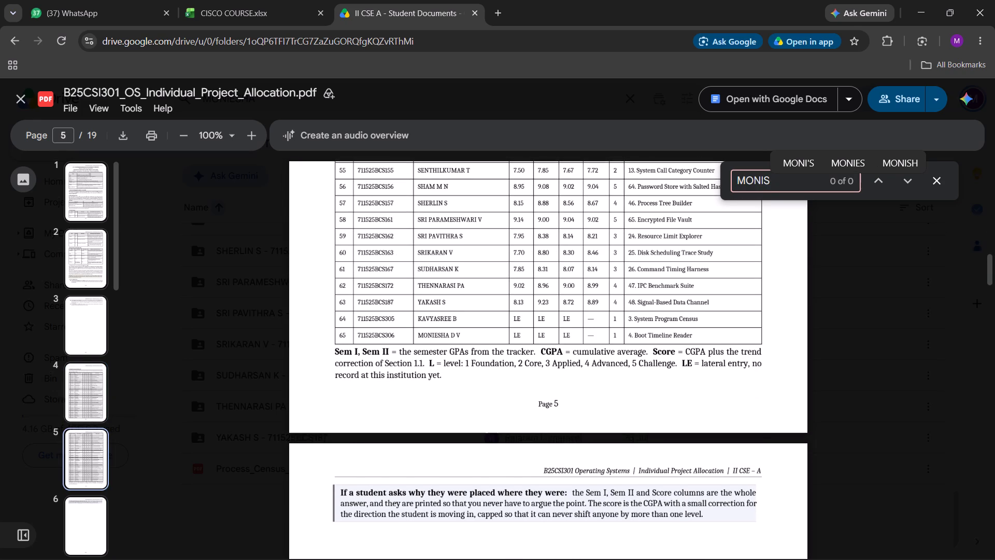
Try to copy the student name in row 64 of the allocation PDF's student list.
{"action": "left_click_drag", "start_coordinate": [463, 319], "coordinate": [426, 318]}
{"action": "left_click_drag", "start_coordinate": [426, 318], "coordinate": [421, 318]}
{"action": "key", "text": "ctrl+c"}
Switch to the Word document and clear the name from the last cell of the table's second column.
{"action": "left_click", "coordinate": [614, 229]}
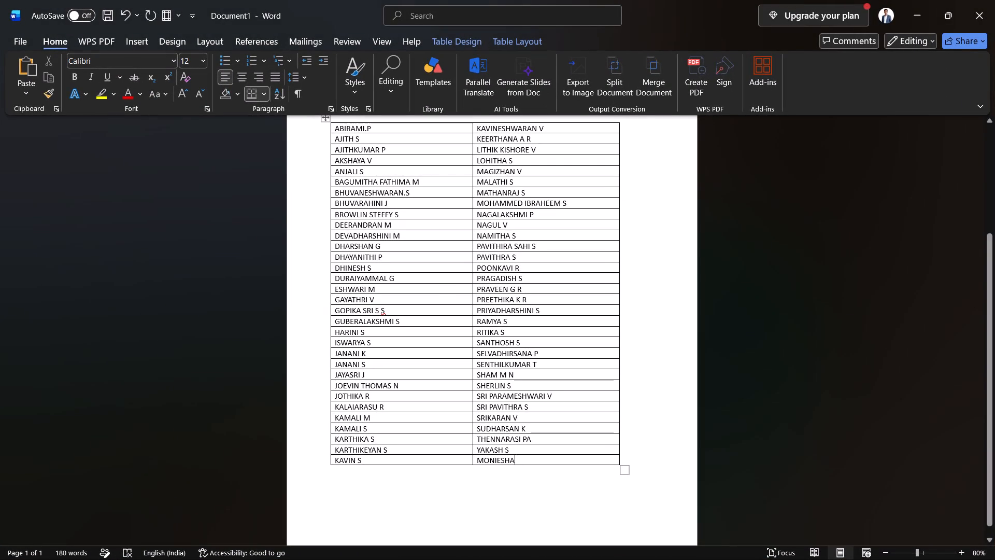
{"action": "key", "text": "BackSpace"}
{"action": "key", "text": "BackSpace"}
{"action": "key", "text": "BackSpace"}
{"action": "key", "text": "BackSpace"}
{"action": "key", "text": "BackSpace"}
{"action": "key", "text": "BackSpace"}
{"action": "key", "text": "BackSpace"}
{"action": "key", "text": "BackSpace"}
{"action": "key", "text": "BackSpace"}
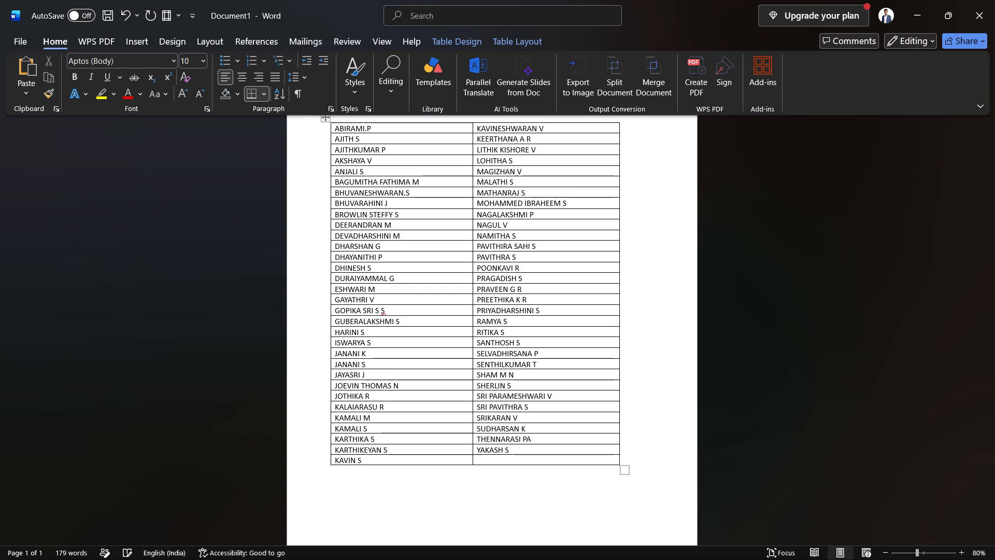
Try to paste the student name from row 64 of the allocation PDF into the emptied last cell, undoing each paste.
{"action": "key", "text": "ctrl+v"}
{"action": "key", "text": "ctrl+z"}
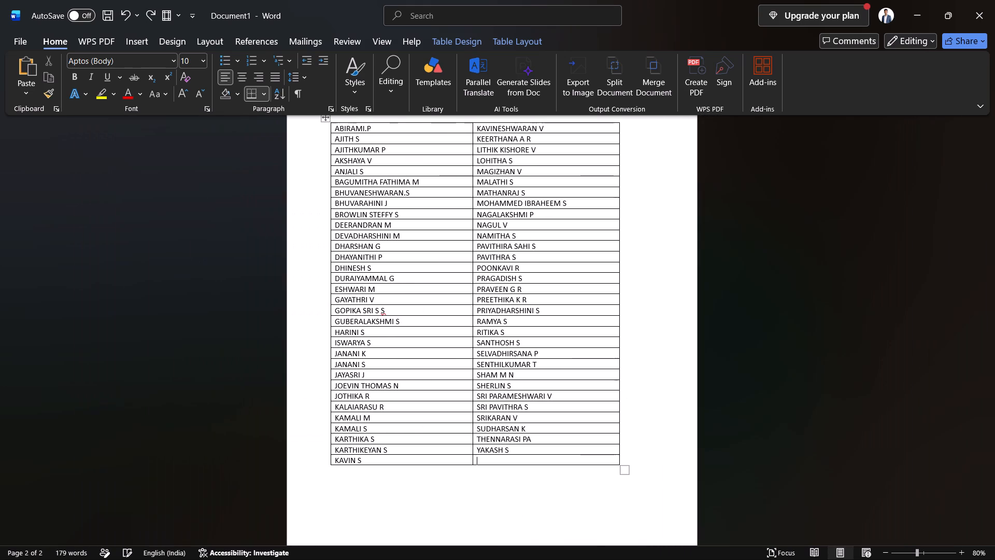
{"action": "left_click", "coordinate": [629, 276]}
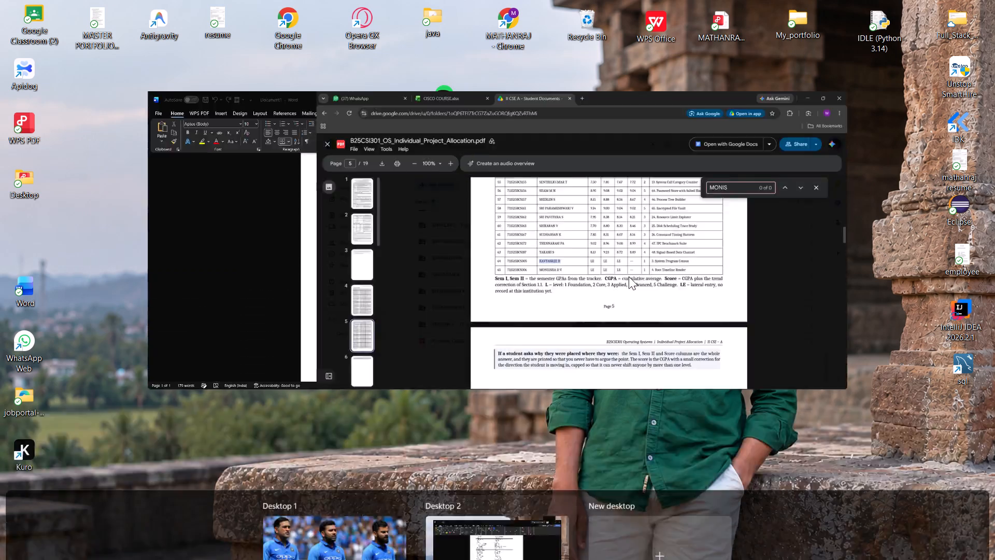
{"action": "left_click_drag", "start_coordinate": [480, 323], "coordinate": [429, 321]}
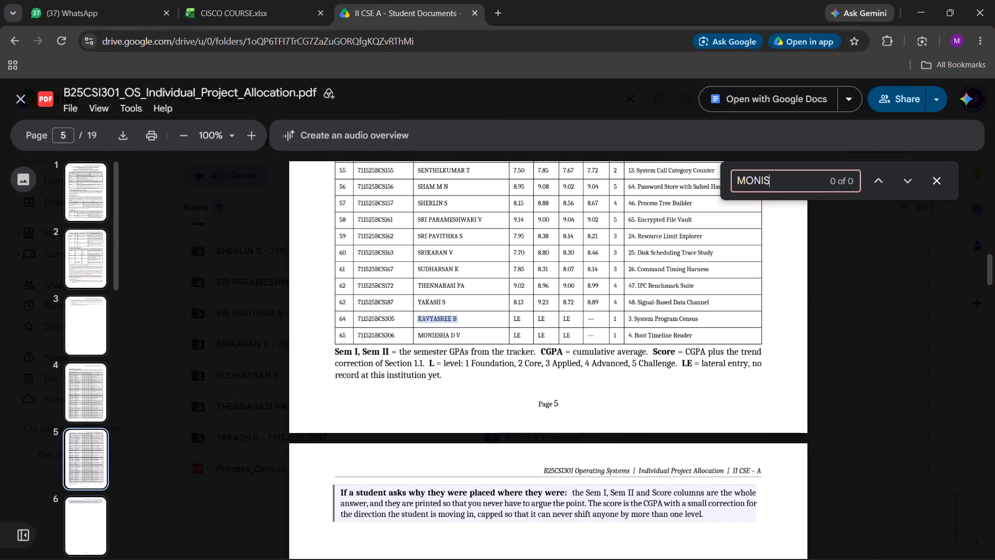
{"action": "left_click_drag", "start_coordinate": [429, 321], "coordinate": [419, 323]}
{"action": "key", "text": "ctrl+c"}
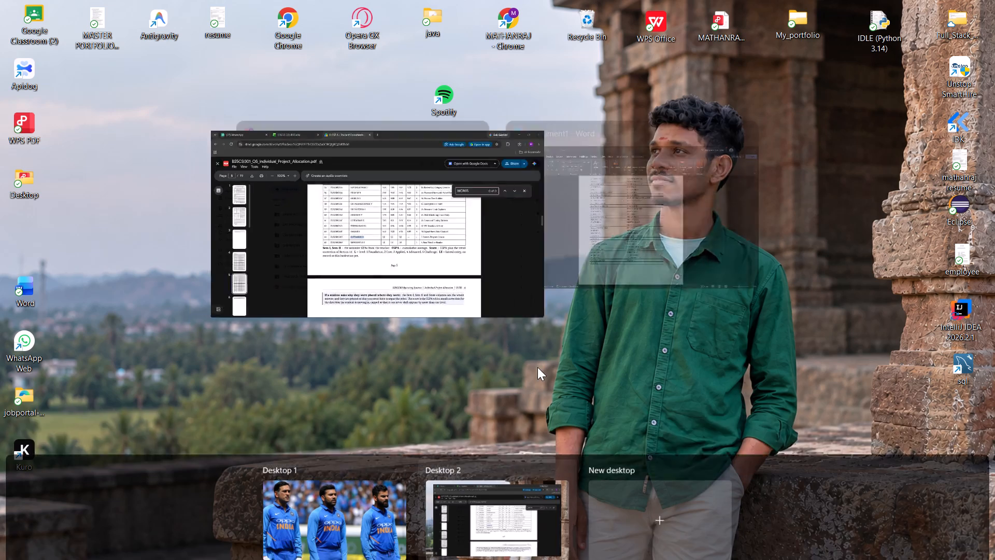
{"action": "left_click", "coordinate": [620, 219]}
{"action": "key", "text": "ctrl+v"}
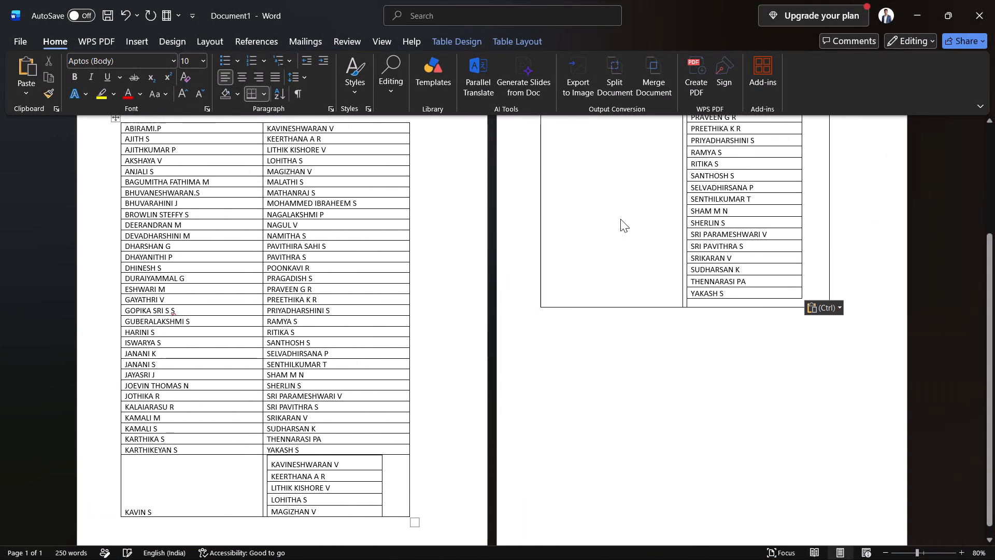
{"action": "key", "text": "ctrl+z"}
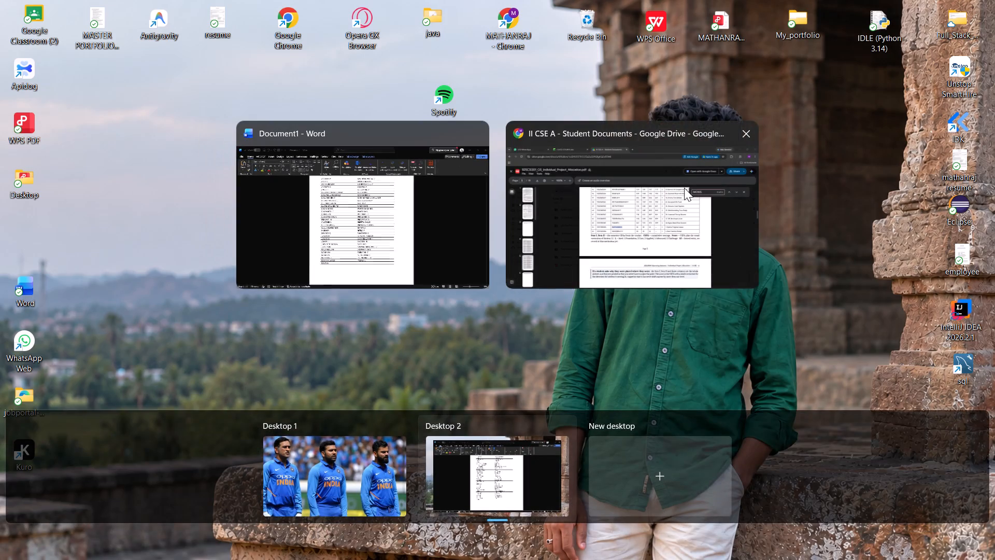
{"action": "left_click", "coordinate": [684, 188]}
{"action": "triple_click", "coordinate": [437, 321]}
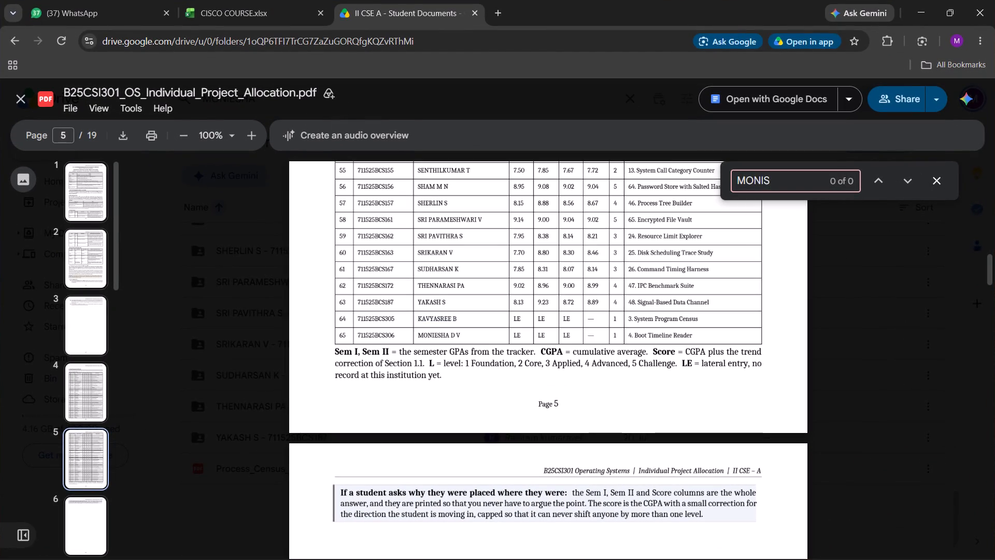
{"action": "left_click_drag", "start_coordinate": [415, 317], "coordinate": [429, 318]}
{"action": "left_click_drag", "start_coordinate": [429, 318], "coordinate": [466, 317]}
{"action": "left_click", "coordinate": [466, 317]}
Enter the row 64 student's name in the second column's last cell in Word, on a single line.
{"action": "left_click", "coordinate": [578, 246]}
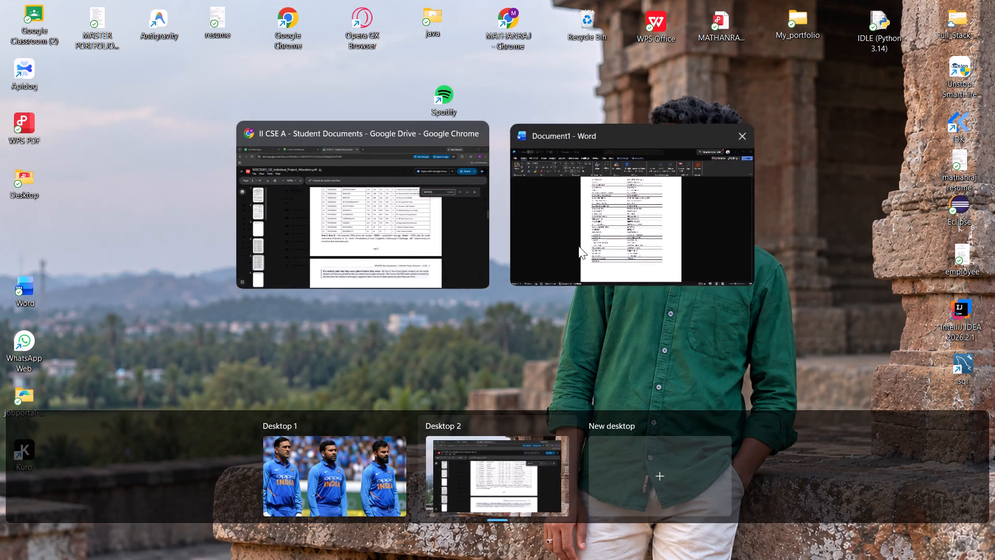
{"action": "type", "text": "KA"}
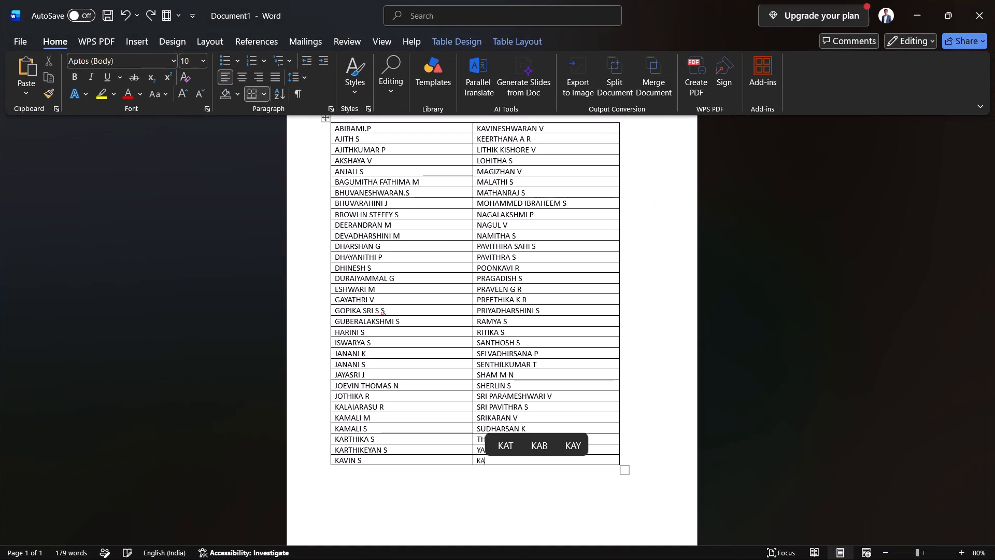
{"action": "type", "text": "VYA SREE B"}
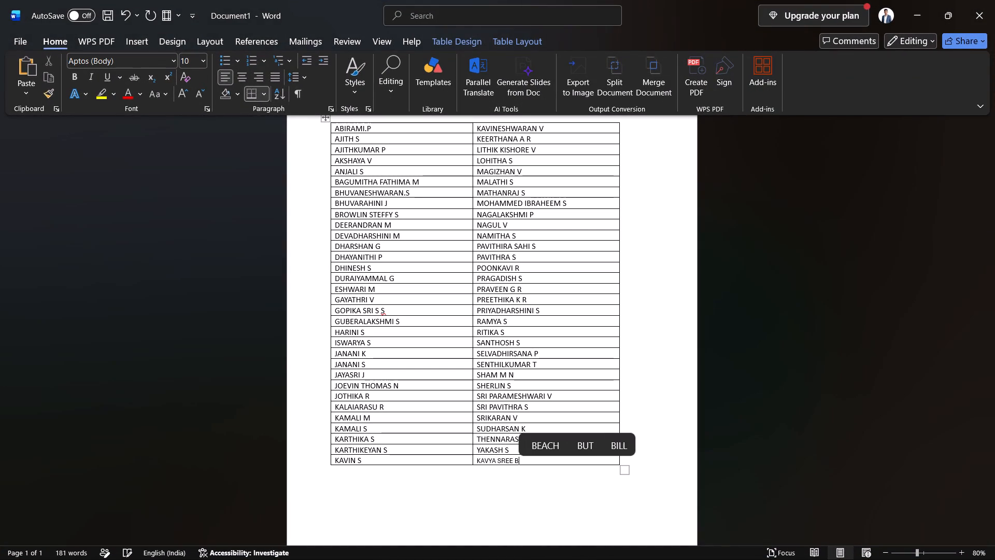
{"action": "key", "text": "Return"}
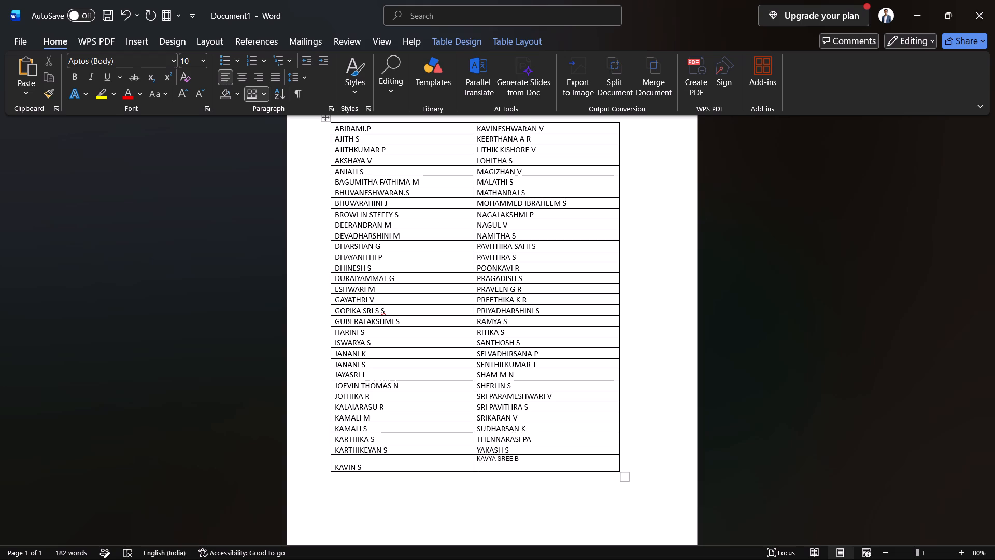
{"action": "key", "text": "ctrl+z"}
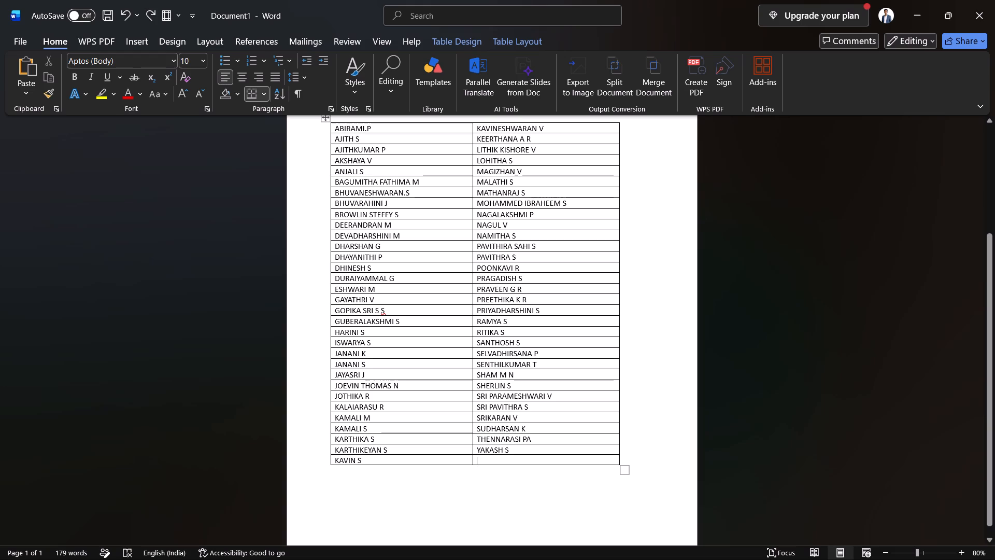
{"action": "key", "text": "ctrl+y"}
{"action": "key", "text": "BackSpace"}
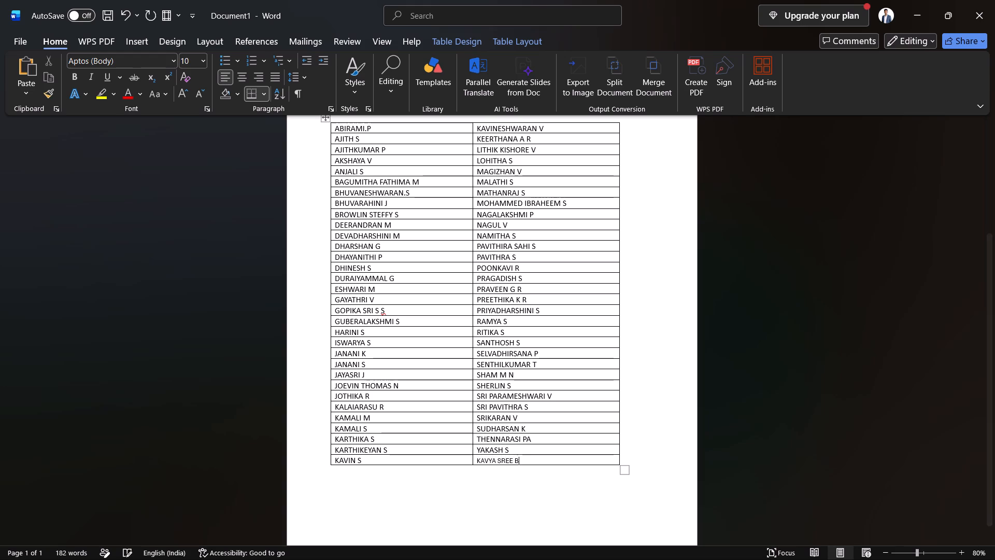
Review the whole Assignment 2 page, from the course headings through the last row of the name table.
{"action": "left_click", "coordinate": [594, 478]}
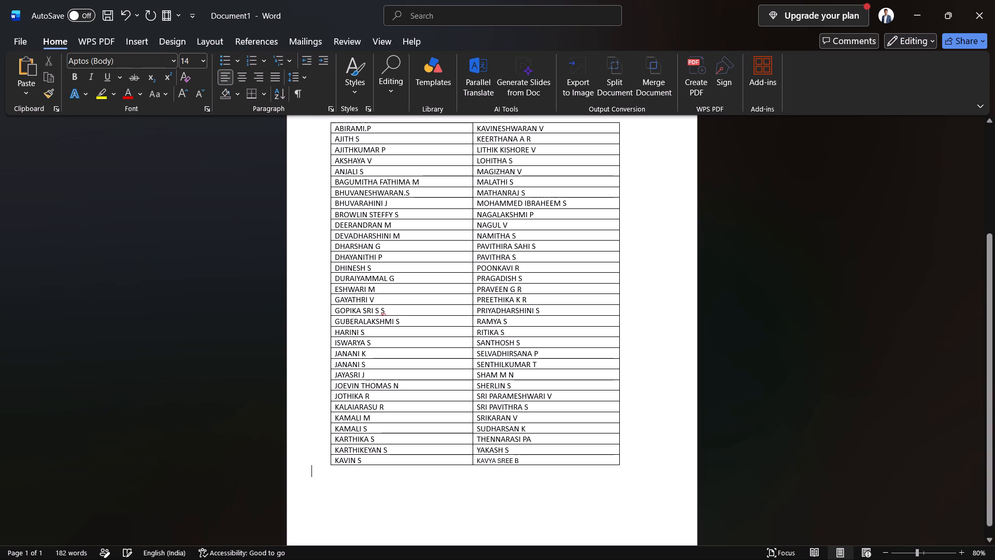
{"action": "scroll", "coordinate": [430, 277], "scroll_direction": "up", "scroll_amount": 1}
{"action": "left_click", "coordinate": [430, 277]}
{"action": "scroll", "coordinate": [430, 277], "scroll_direction": "down", "scroll_amount": 2}
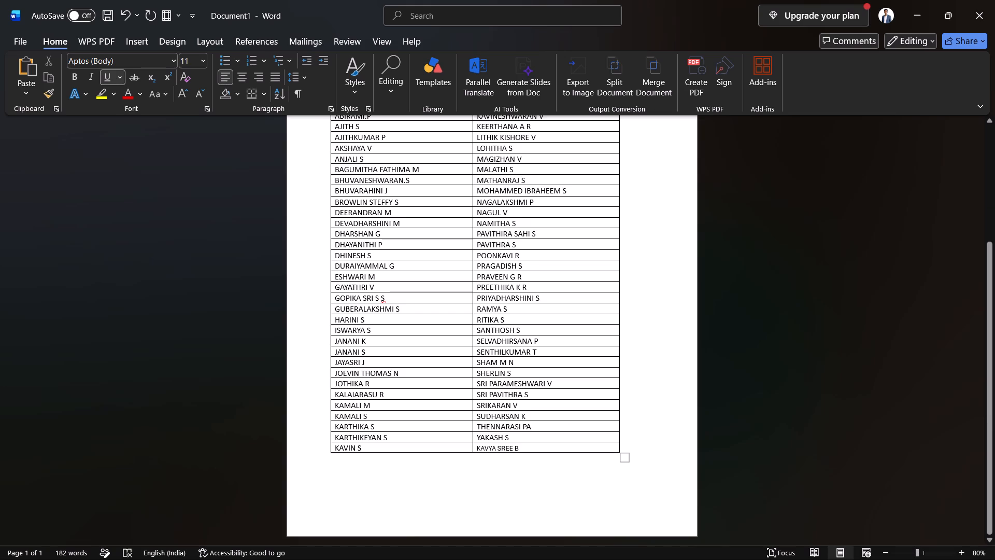
{"action": "scroll", "coordinate": [531, 372], "scroll_direction": "down", "scroll_amount": 1}
{"action": "scroll", "coordinate": [526, 414], "scroll_direction": "up", "scroll_amount": 1}
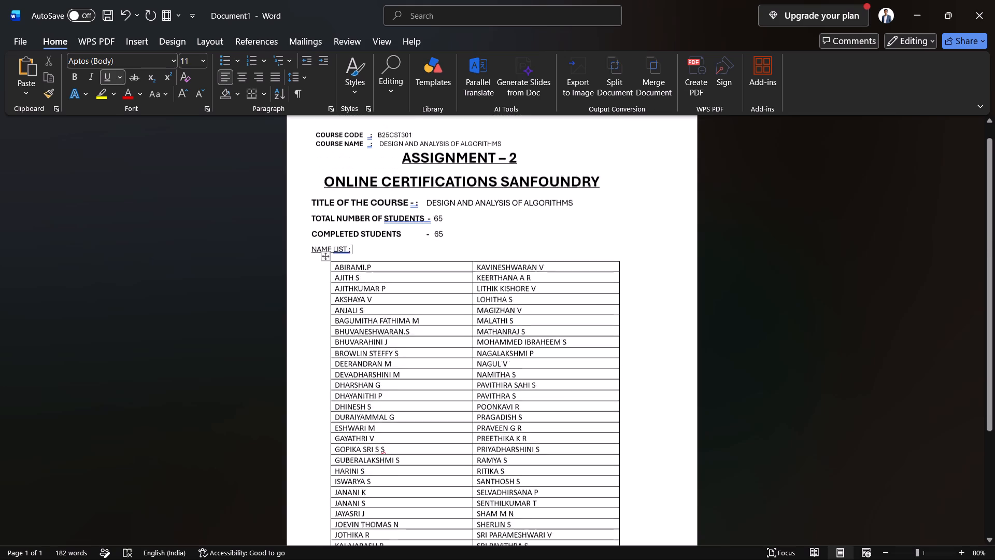
{"action": "scroll", "coordinate": [526, 414], "scroll_direction": "up", "scroll_amount": 1}
{"action": "scroll", "coordinate": [524, 403], "scroll_direction": "down", "scroll_amount": 1}
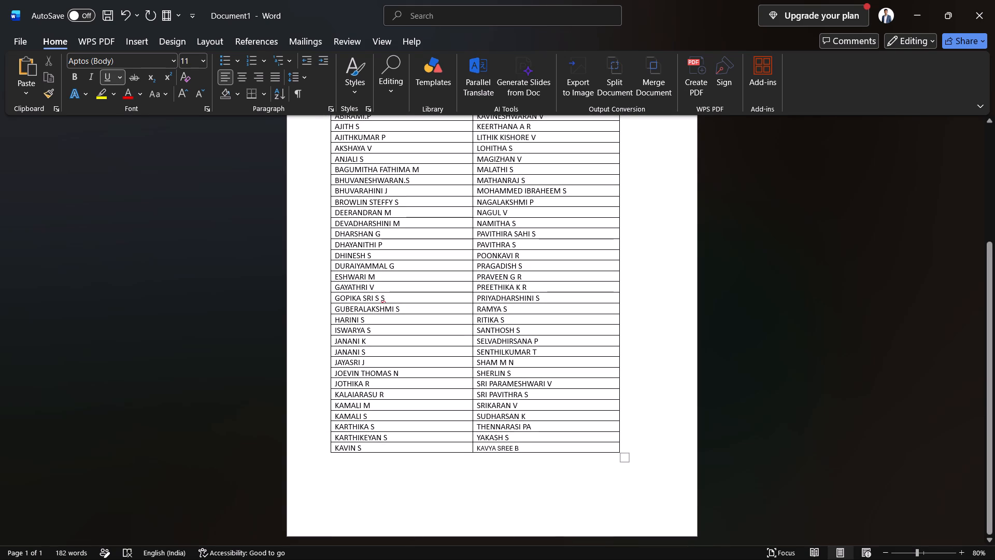
Insert a new table consisting of a single cell into the Assignment 2 page.
{"action": "left_click", "coordinate": [127, 44]}
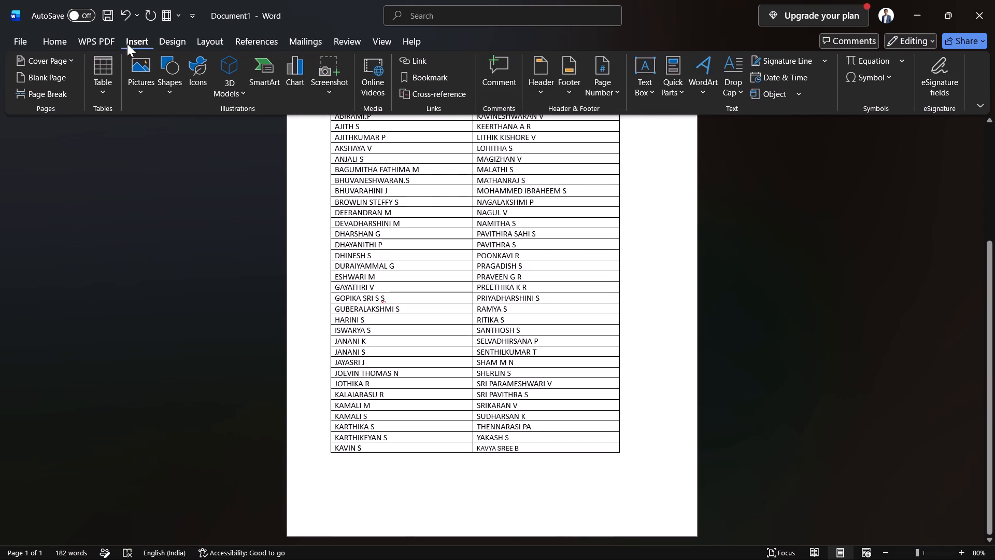
{"action": "left_click", "coordinate": [103, 73]}
{"action": "left_click", "coordinate": [103, 130]}
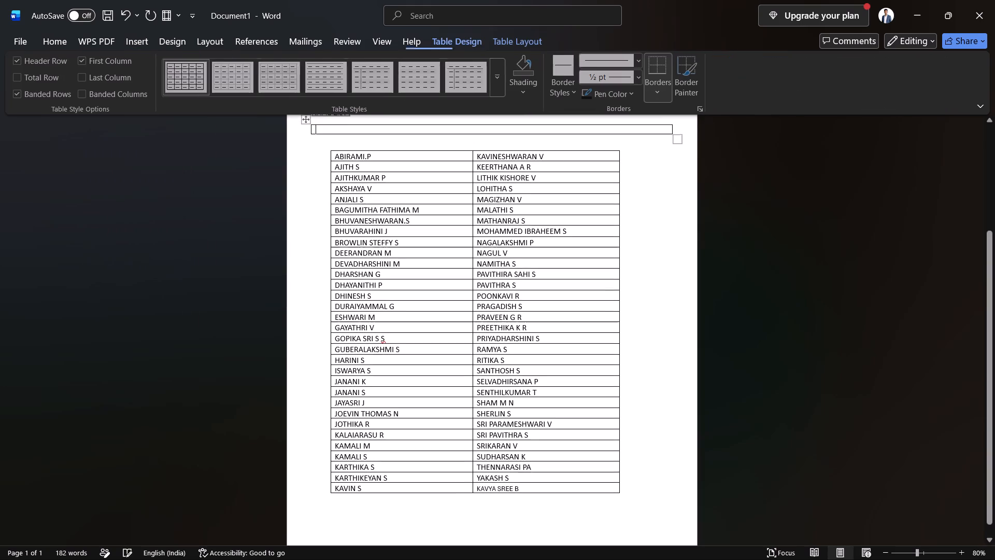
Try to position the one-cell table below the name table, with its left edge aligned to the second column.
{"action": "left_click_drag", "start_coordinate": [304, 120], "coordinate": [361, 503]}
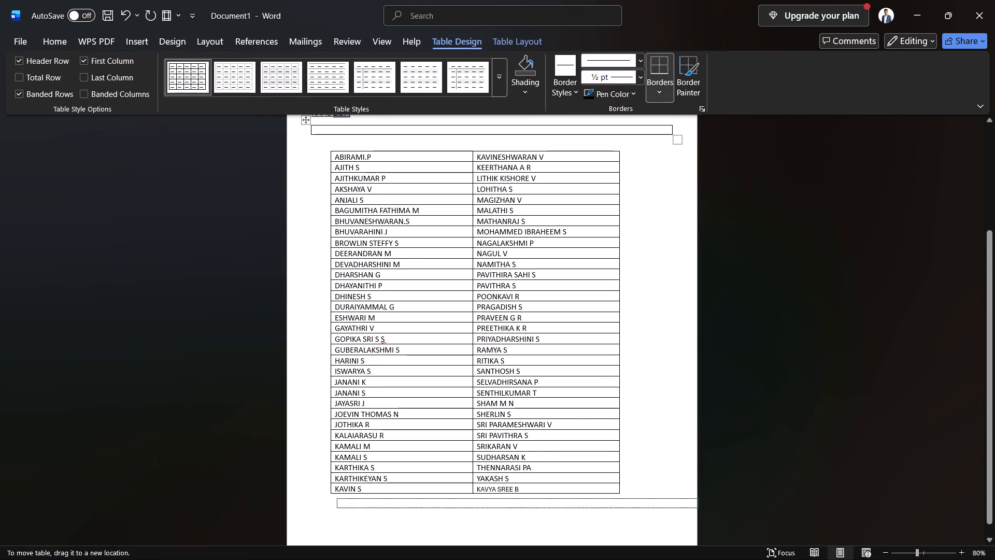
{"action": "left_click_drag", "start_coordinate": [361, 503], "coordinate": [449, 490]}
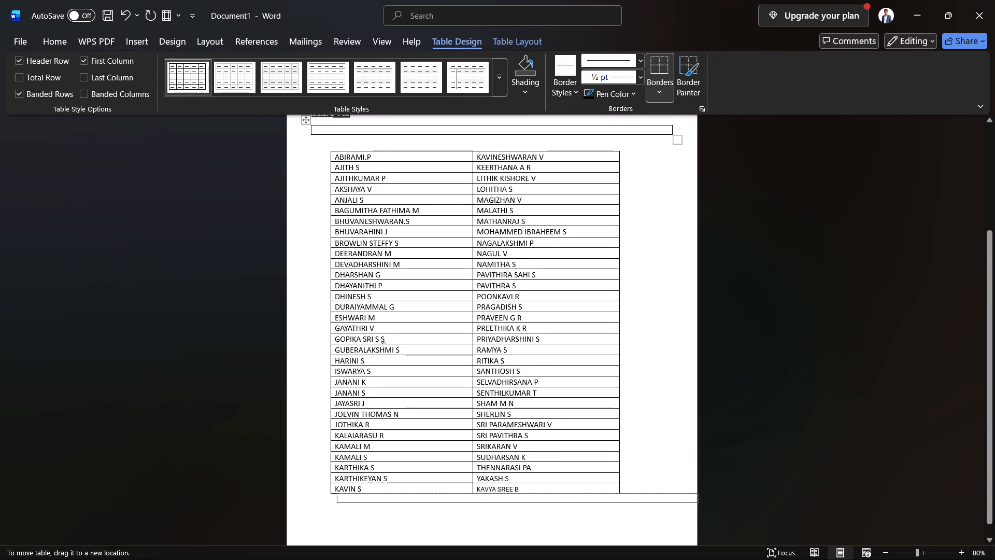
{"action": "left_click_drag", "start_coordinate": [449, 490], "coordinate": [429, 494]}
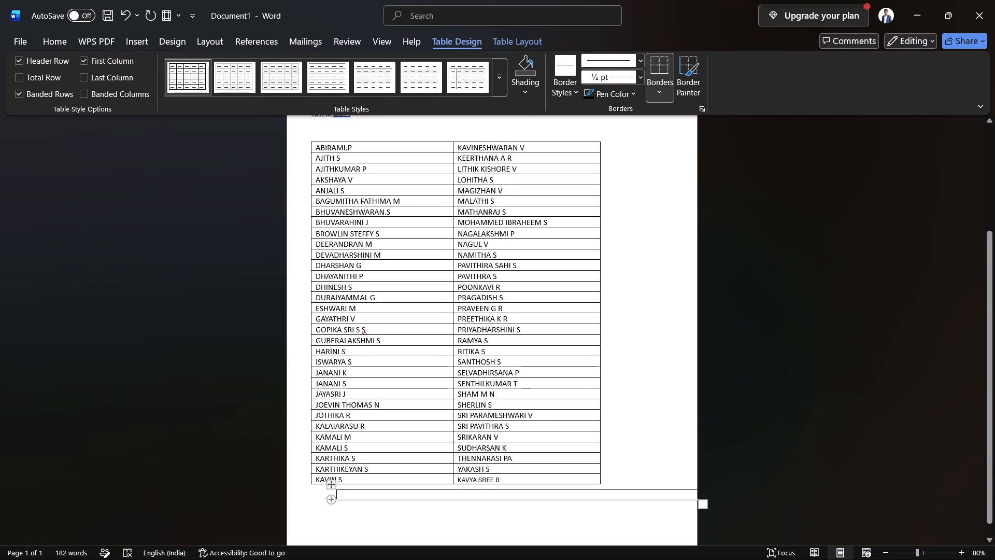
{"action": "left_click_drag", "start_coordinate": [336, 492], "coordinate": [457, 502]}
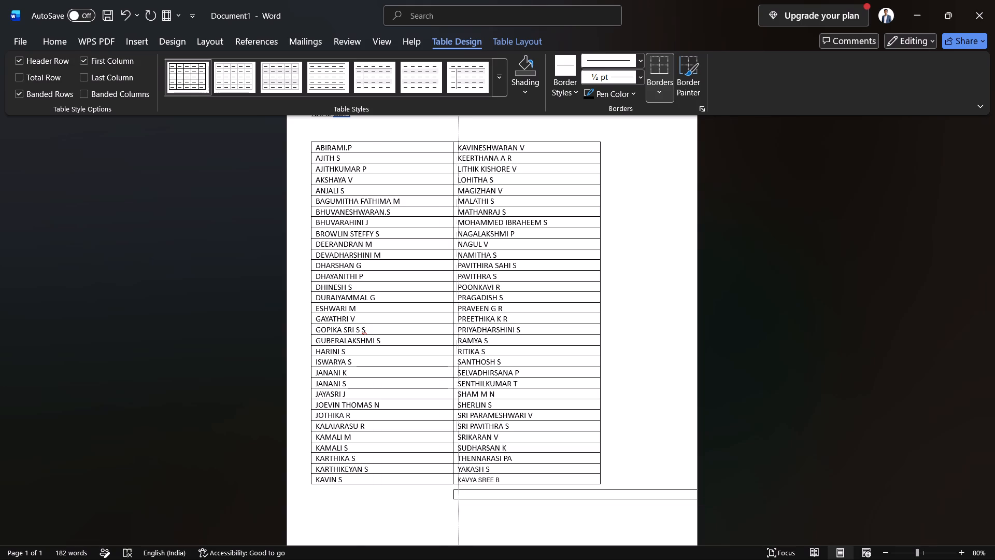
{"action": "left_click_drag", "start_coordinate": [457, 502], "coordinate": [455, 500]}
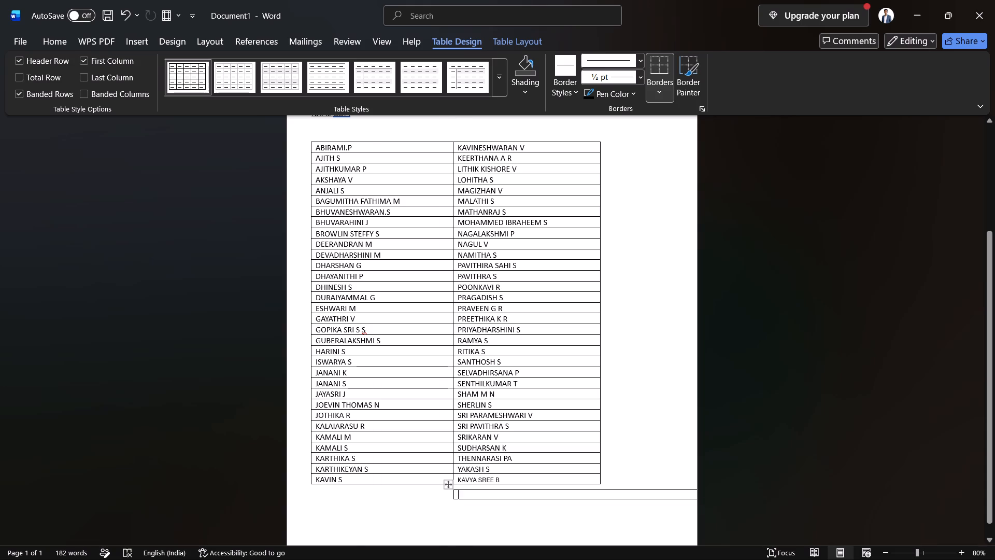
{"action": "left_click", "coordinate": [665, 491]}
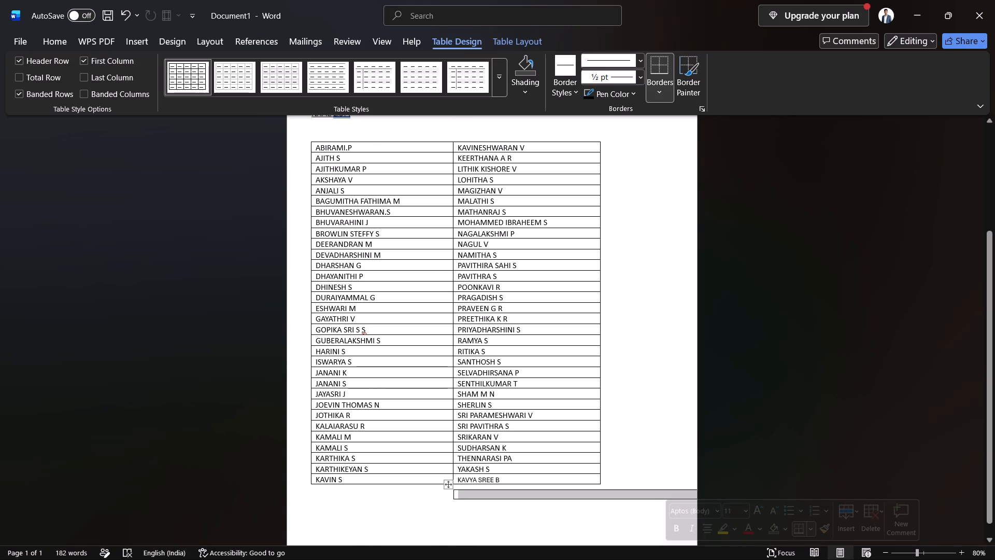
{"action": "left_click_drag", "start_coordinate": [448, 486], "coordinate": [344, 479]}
Narrow the one-cell table to about half its width and move it back to the first page, near the name table's top.
{"action": "scroll", "coordinate": [395, 495], "scroll_direction": "up", "scroll_amount": 1}
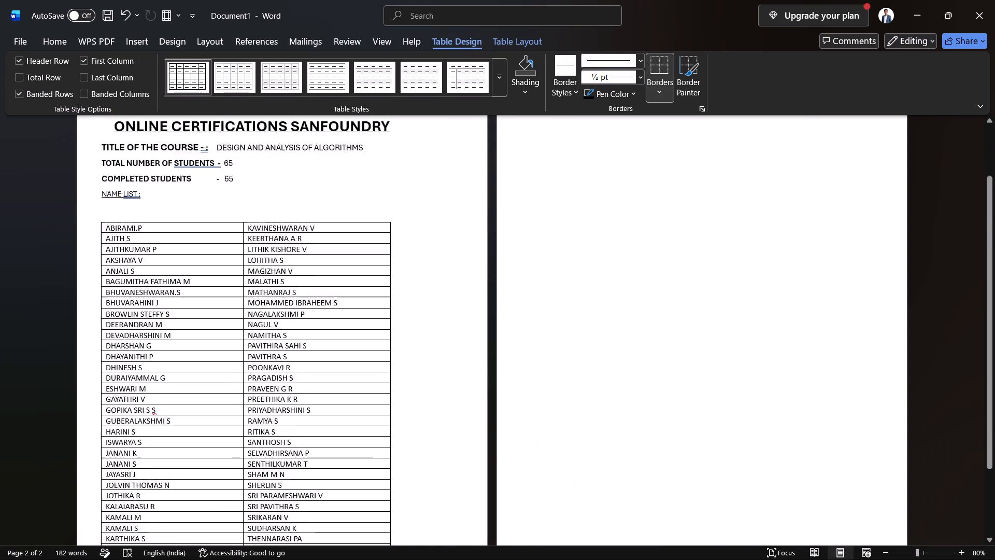
{"action": "scroll", "coordinate": [395, 495], "scroll_direction": "up", "scroll_amount": 1}
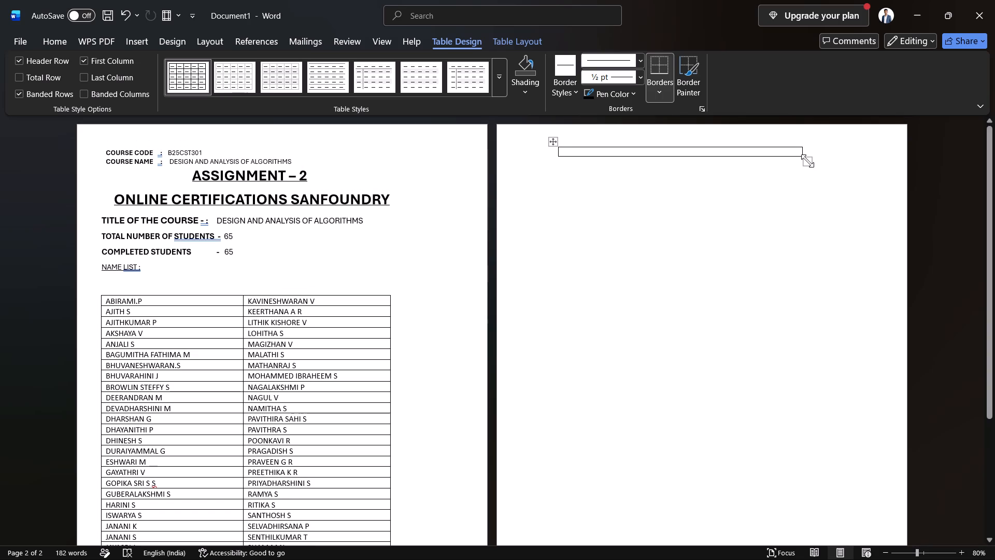
{"action": "left_click_drag", "start_coordinate": [802, 150], "coordinate": [686, 156]}
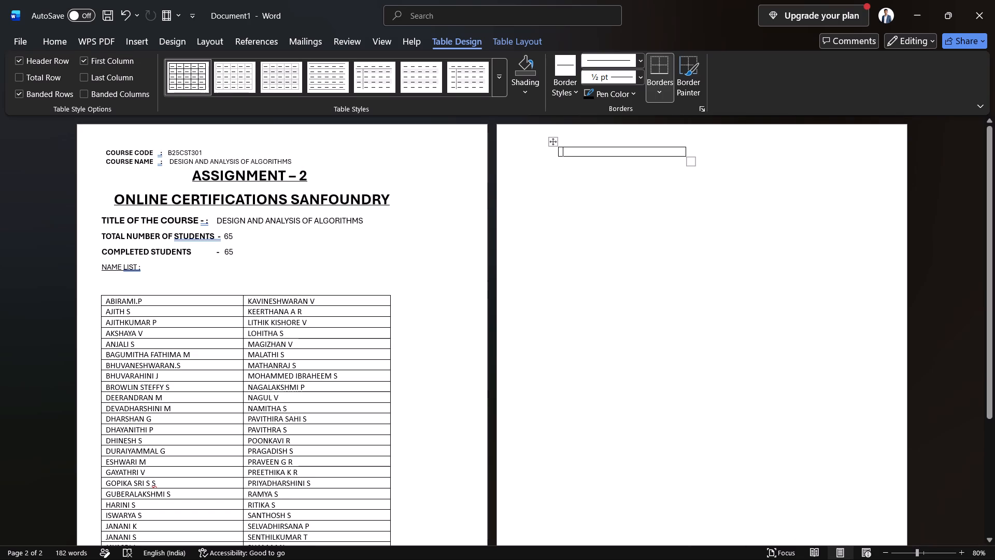
{"action": "left_click_drag", "start_coordinate": [556, 137], "coordinate": [414, 279]}
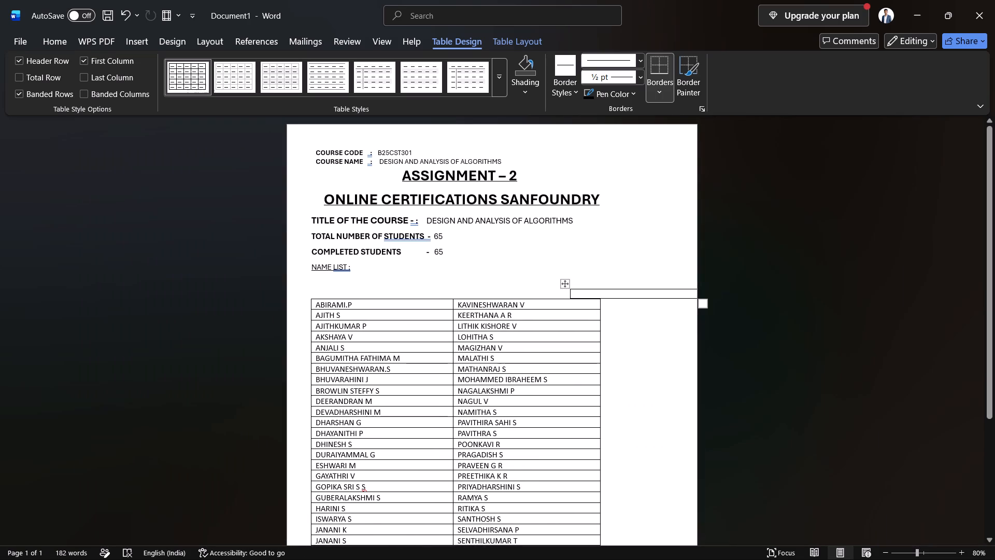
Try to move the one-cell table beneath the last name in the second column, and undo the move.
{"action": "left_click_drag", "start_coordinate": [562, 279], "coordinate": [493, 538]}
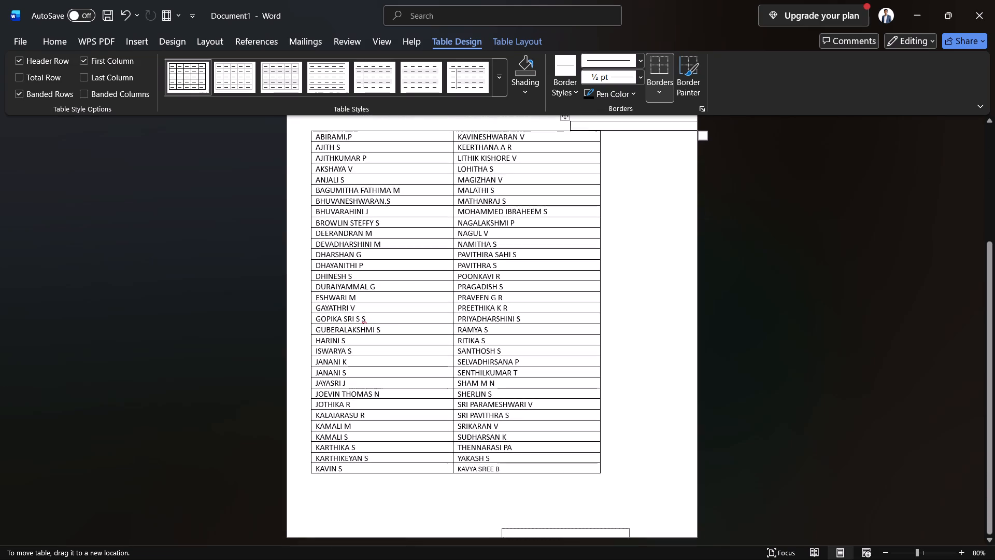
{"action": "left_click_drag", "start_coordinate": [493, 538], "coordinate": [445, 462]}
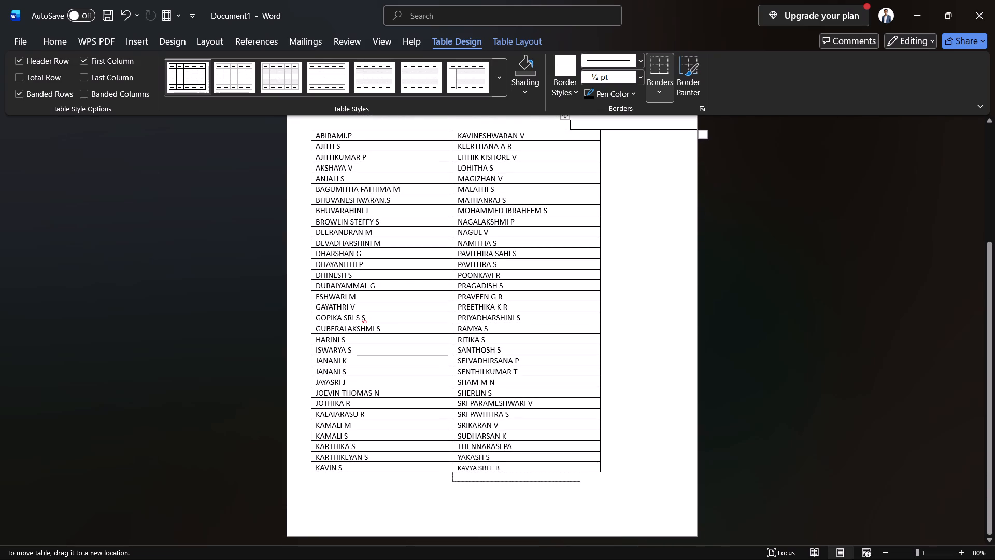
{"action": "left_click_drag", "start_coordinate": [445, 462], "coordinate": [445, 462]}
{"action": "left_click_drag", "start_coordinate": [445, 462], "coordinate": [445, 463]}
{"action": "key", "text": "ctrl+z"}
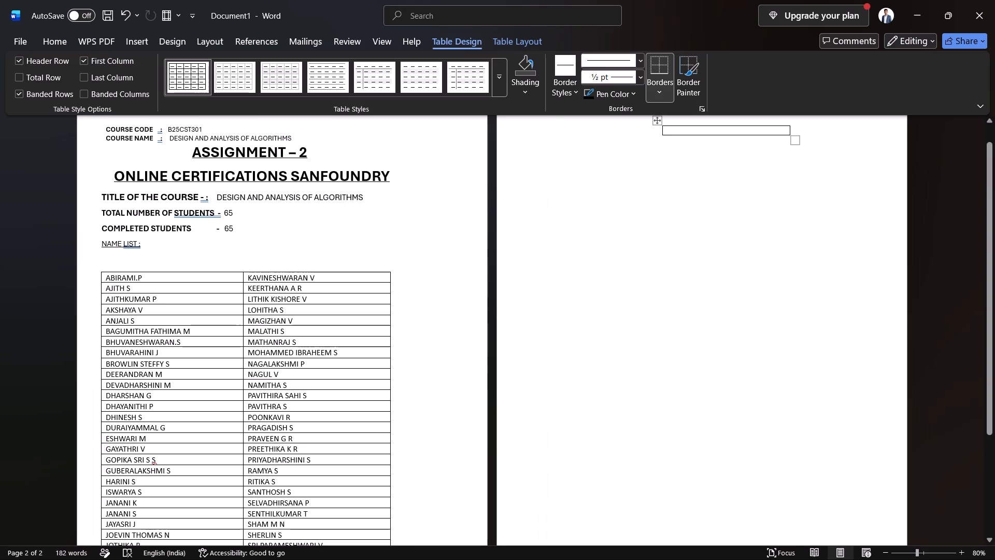
Move the two-column name table up so it sits closer to the NAME LIST heading.
{"action": "scroll", "coordinate": [490, 460], "scroll_direction": "down", "scroll_amount": 1}
{"action": "scroll", "coordinate": [490, 460], "scroll_direction": "up", "scroll_amount": 1}
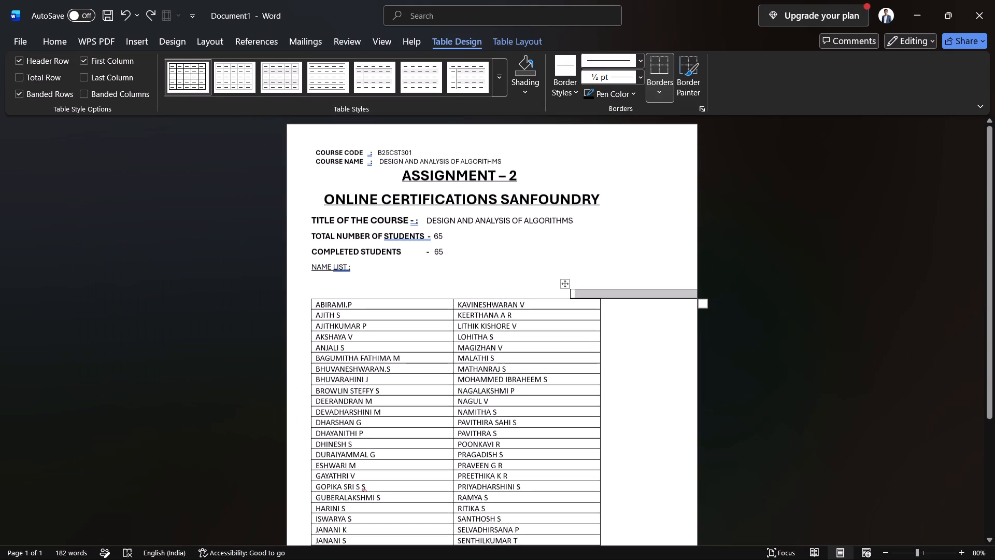
{"action": "left_click", "coordinate": [314, 300]}
{"action": "left_click_drag", "start_coordinate": [305, 295], "coordinate": [310, 283]}
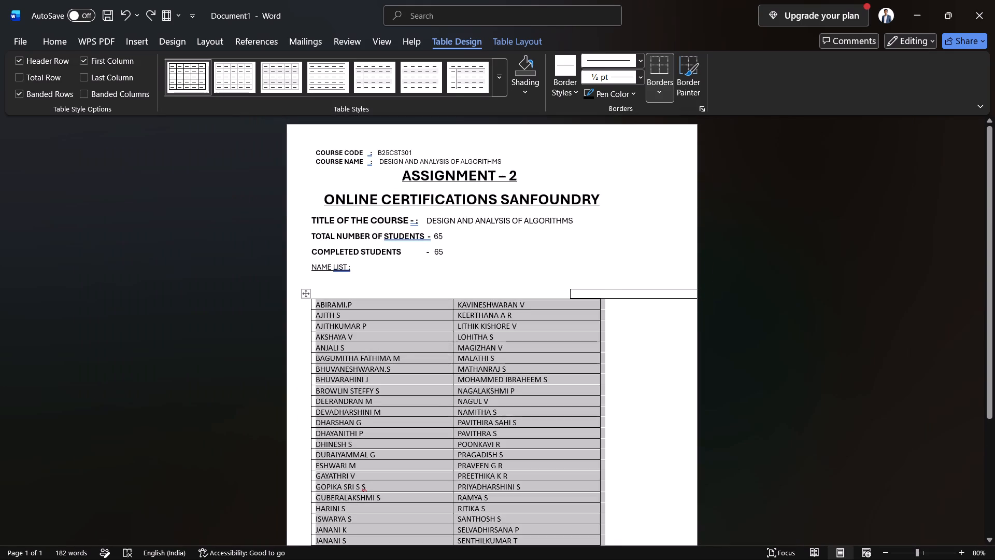
{"action": "left_click_drag", "start_coordinate": [310, 283], "coordinate": [310, 279]}
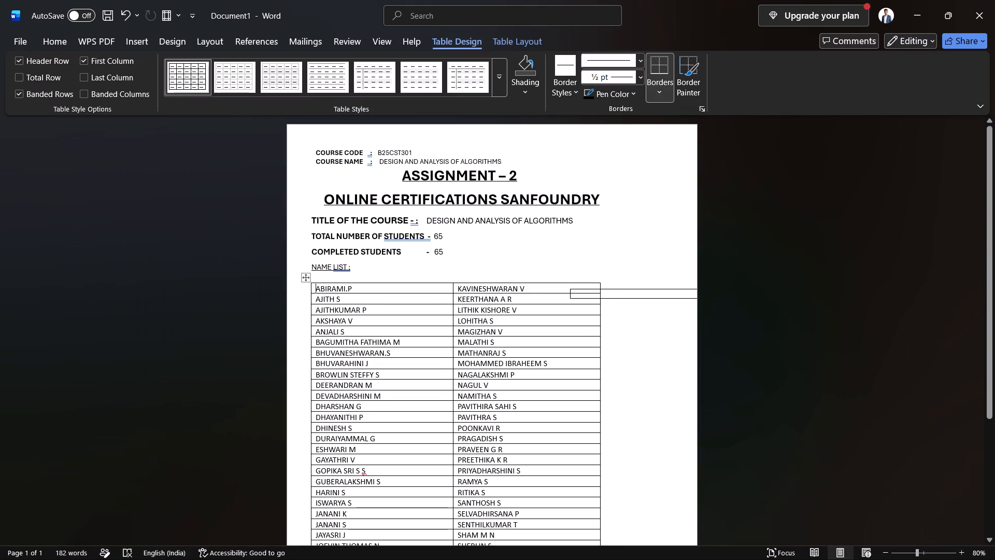
Place the one-cell table directly beneath the second column's last cell and widen it to match that column.
{"action": "left_click", "coordinate": [632, 289]}
{"action": "left_click_drag", "start_coordinate": [565, 285], "coordinate": [478, 559]}
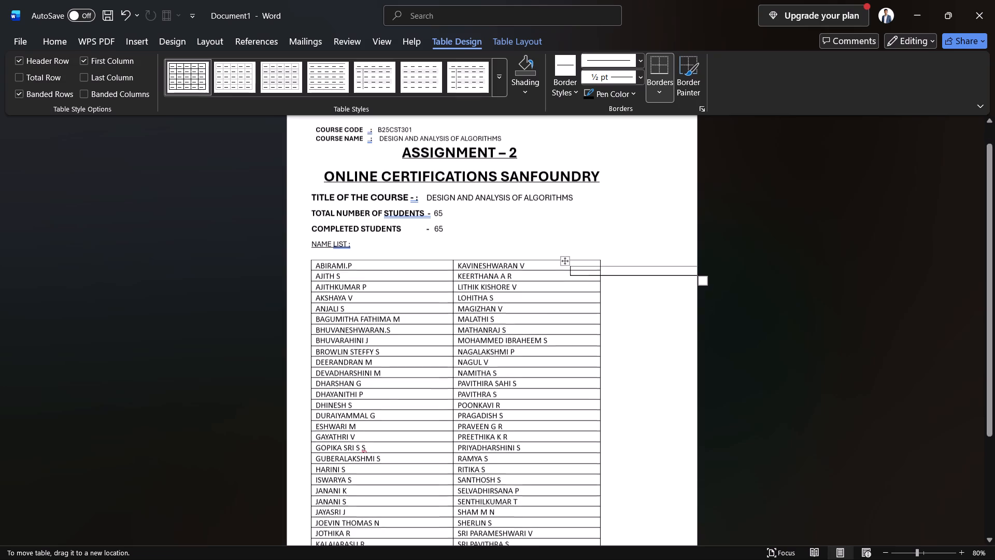
{"action": "left_click_drag", "start_coordinate": [478, 559], "coordinate": [448, 453]}
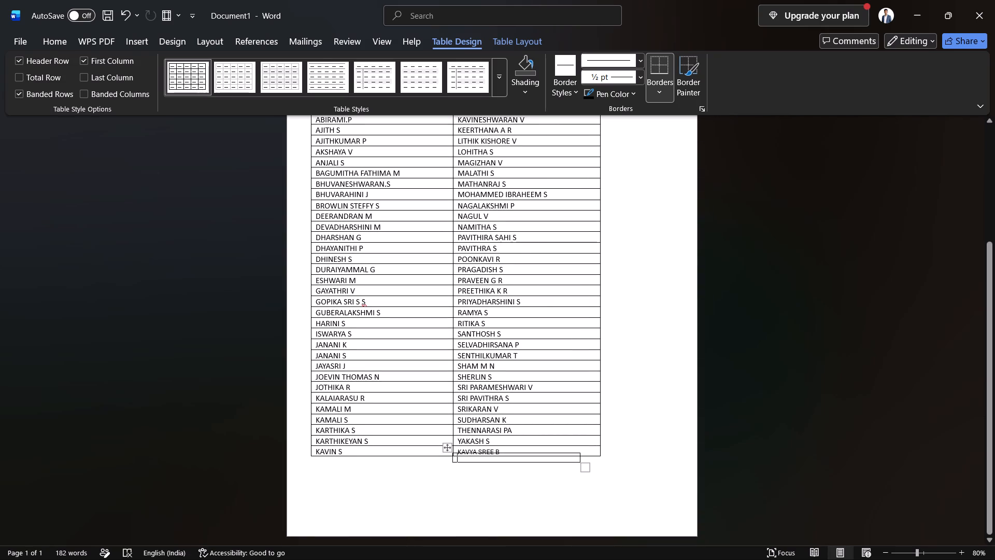
{"action": "left_click_drag", "start_coordinate": [445, 446], "coordinate": [447, 456]}
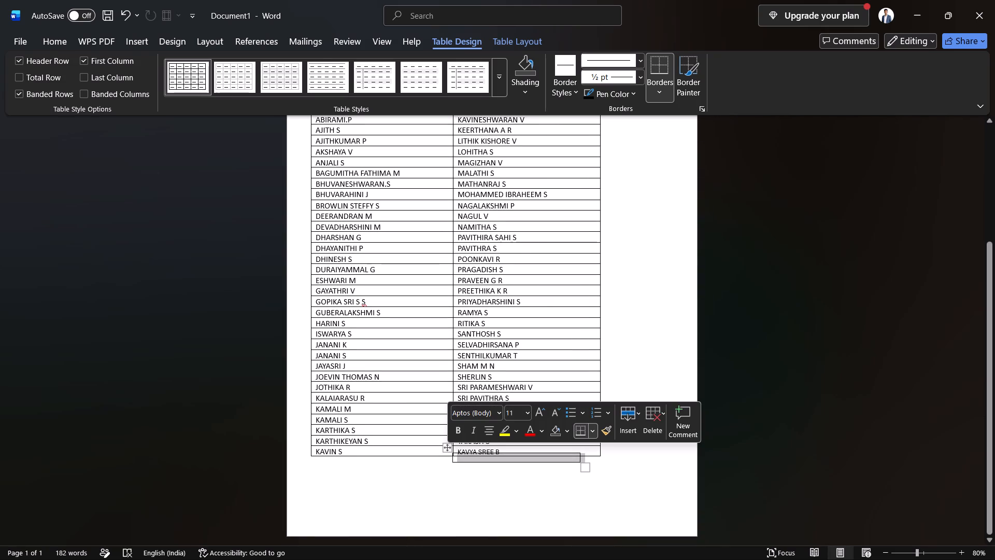
{"action": "left_click", "coordinate": [448, 449]}
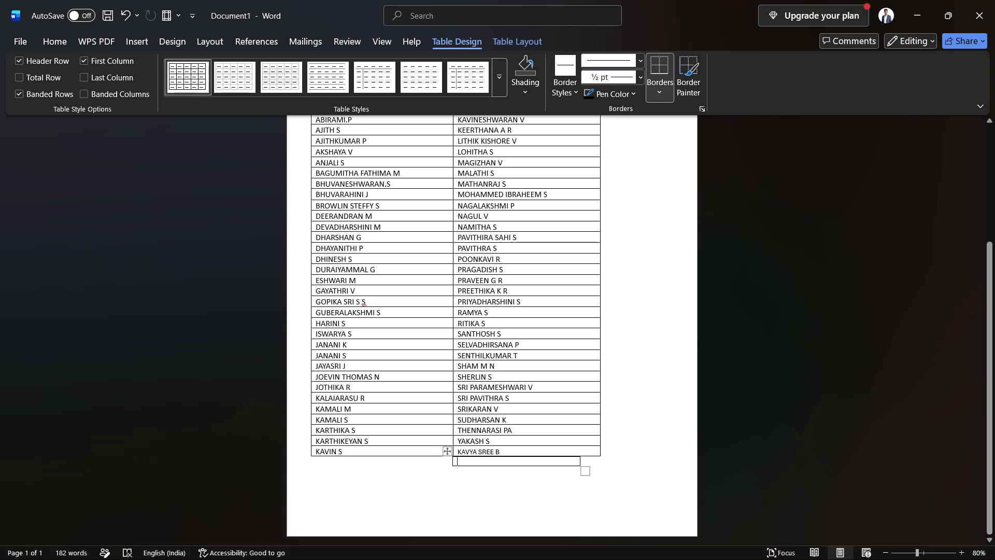
{"action": "left_click_drag", "start_coordinate": [578, 460], "coordinate": [596, 464]}
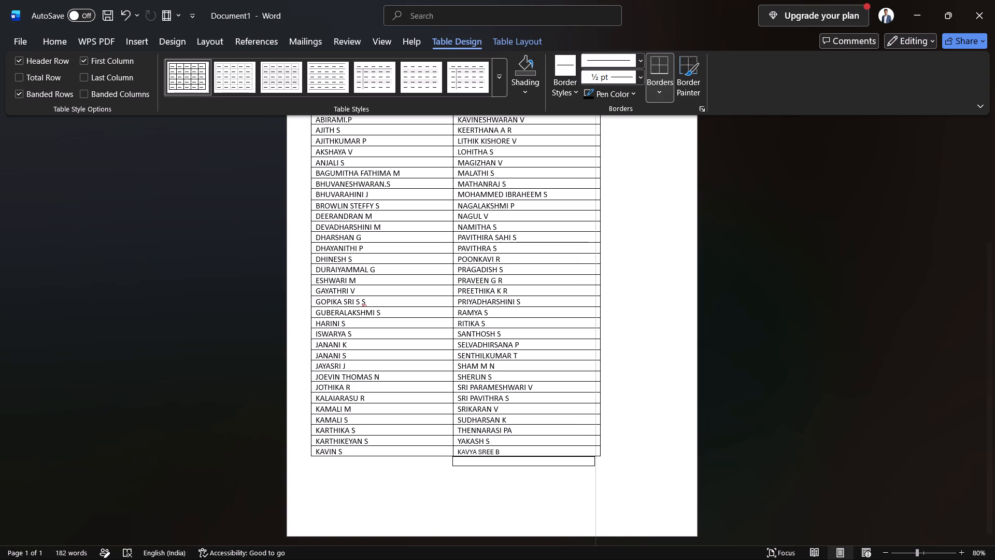
{"action": "left_click_drag", "start_coordinate": [596, 464], "coordinate": [600, 464]}
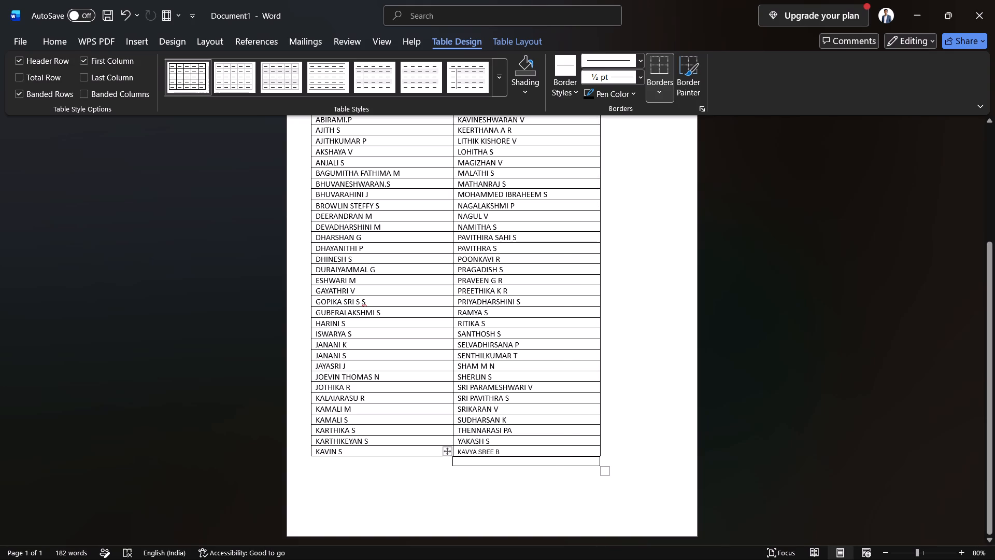
Enter the missing student's name in the added bottom cell, ending with the initials D V.
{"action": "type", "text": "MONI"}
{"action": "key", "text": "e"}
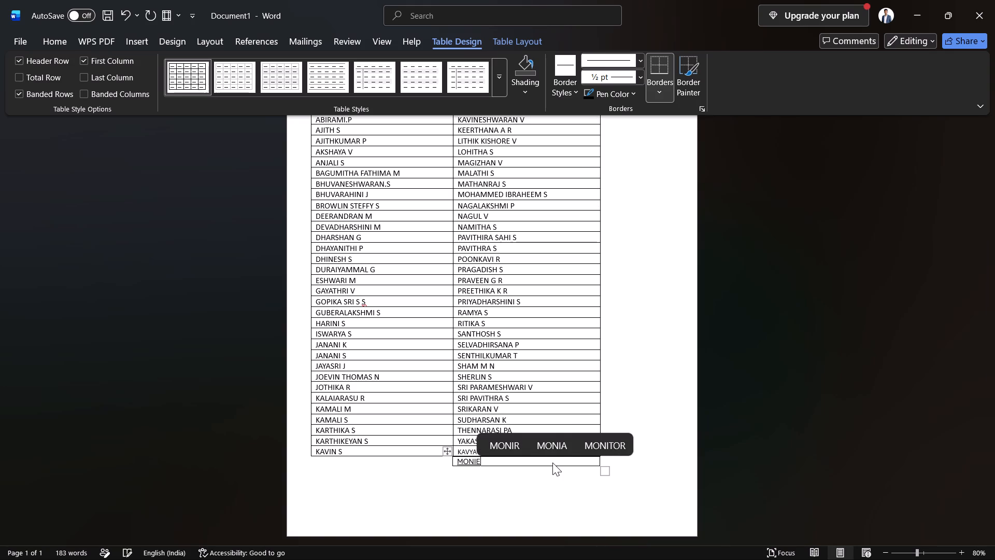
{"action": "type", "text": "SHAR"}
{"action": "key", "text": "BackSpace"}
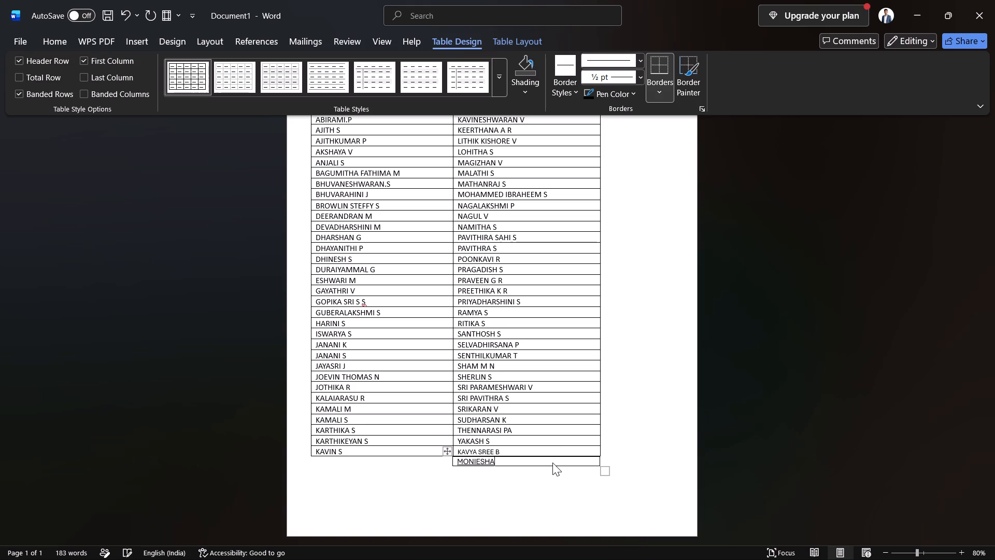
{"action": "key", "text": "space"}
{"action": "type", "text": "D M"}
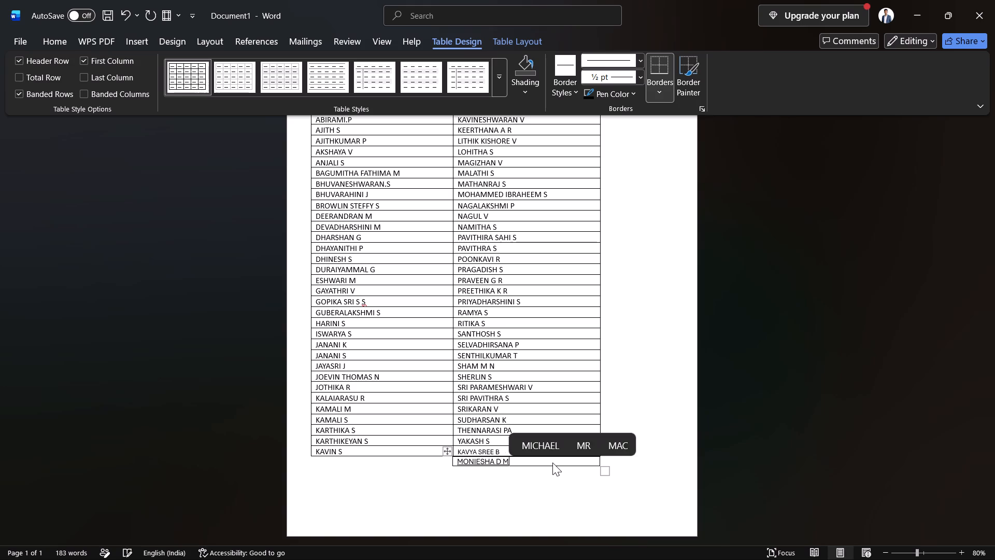
{"action": "left_click", "coordinate": [631, 221]}
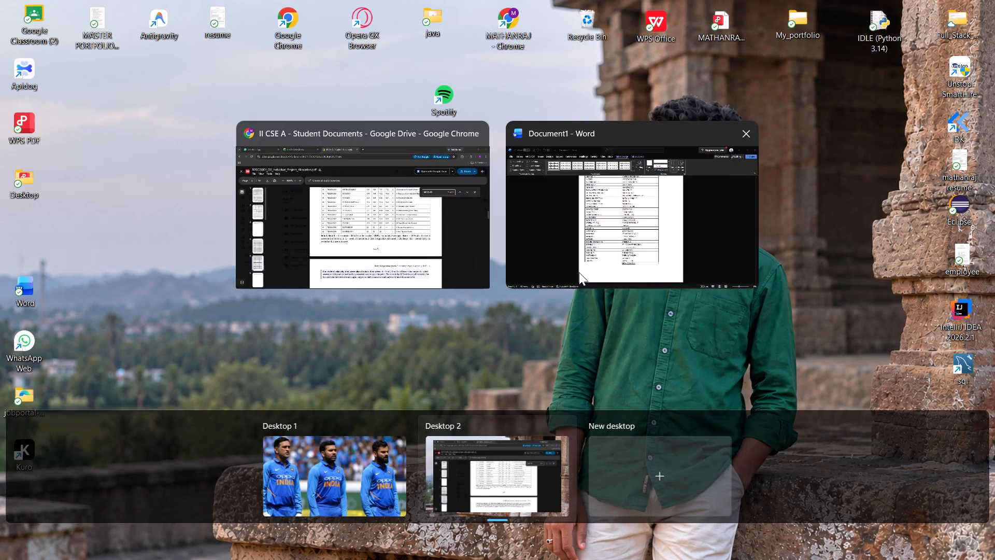
{"action": "left_click", "coordinate": [592, 251]}
{"action": "key", "text": "BackSpace"}
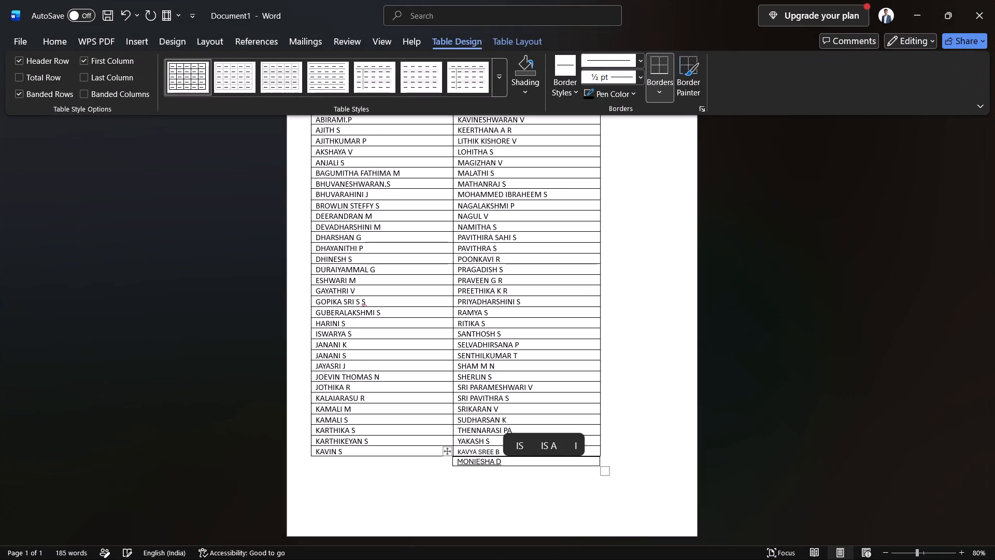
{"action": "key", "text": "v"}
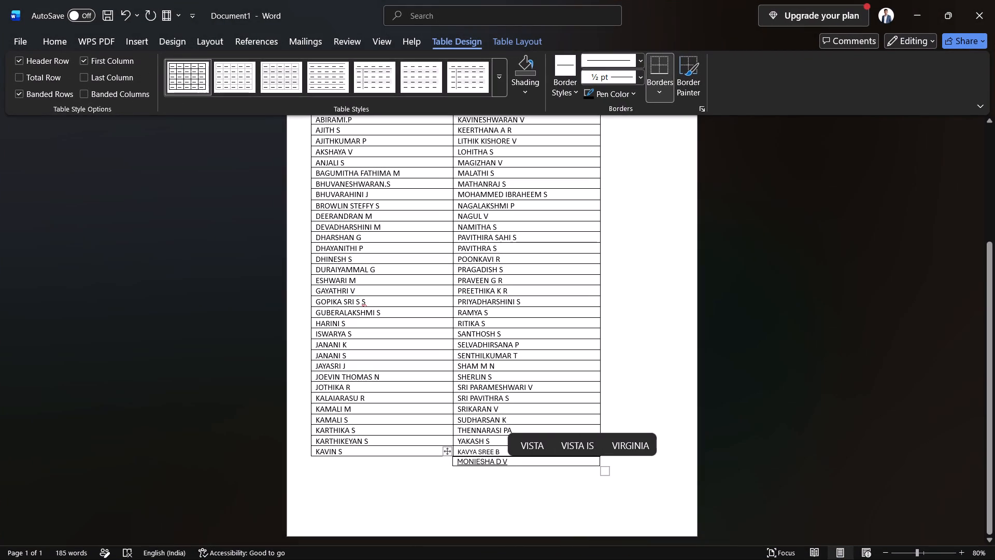
Remove the underline from the student name in the added bottom cell of the second column.
{"action": "triple_click", "coordinate": [511, 463]}
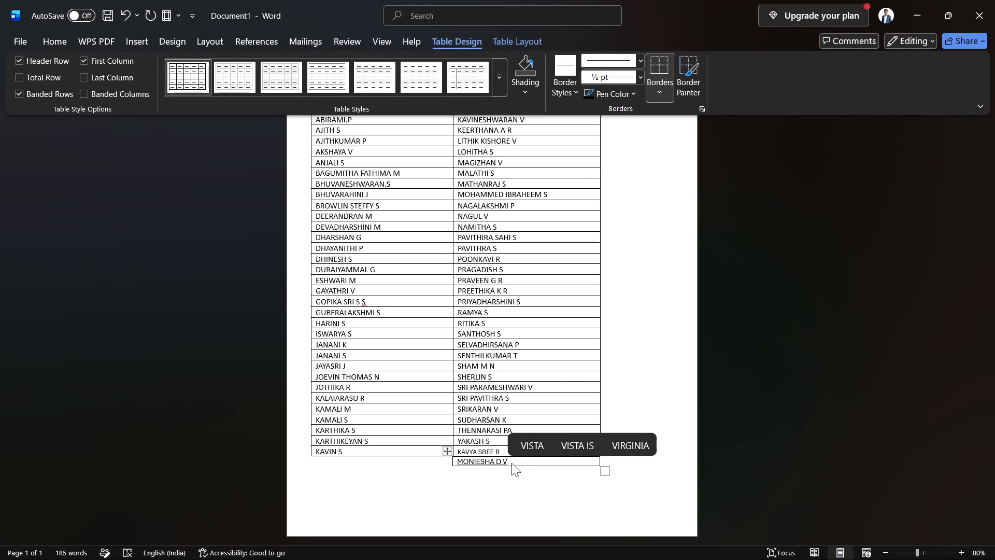
{"action": "triple_click", "coordinate": [511, 463]}
{"action": "double_click", "coordinate": [497, 461]}
{"action": "triple_click", "coordinate": [497, 461]}
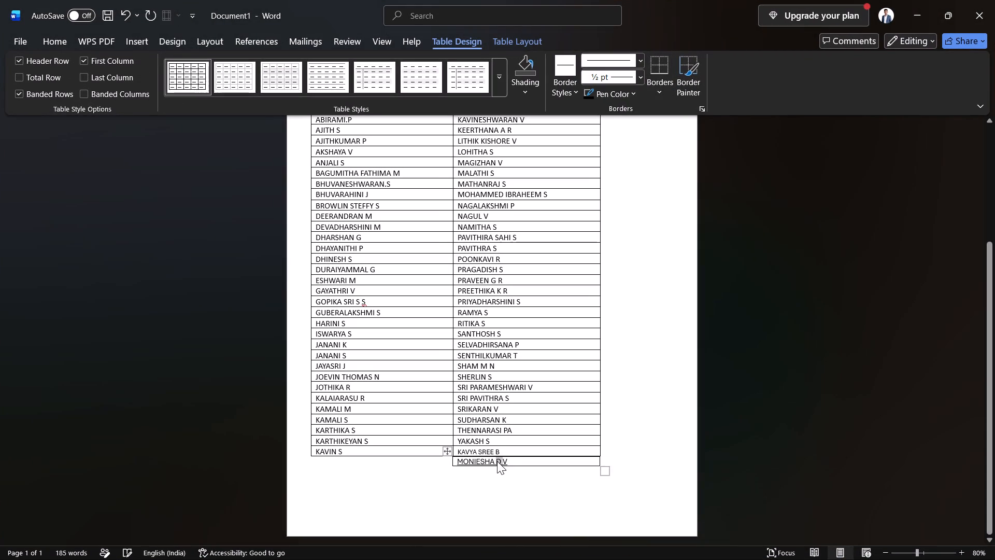
{"action": "left_click", "coordinate": [497, 461]}
{"action": "left_click", "coordinate": [497, 461]}
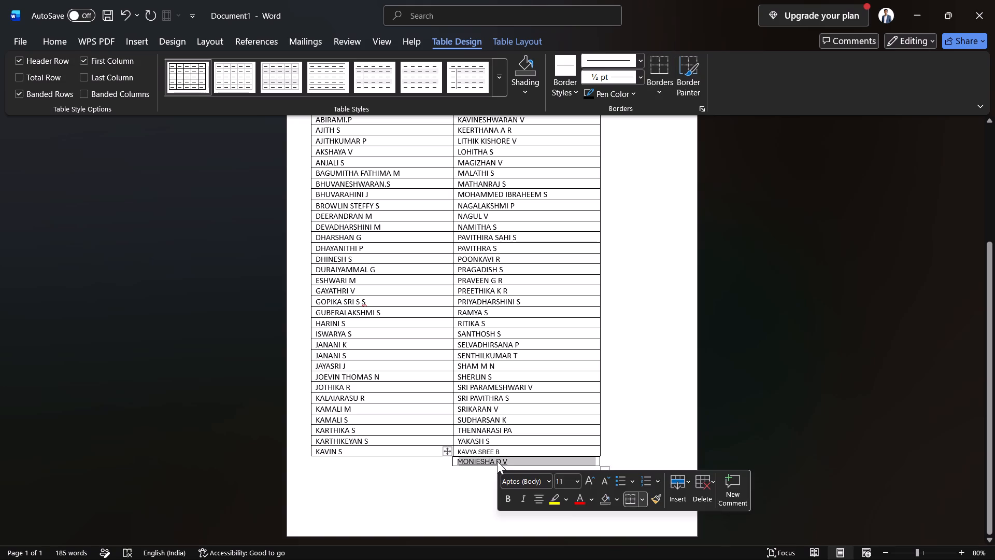
{"action": "left_click", "coordinate": [54, 40]}
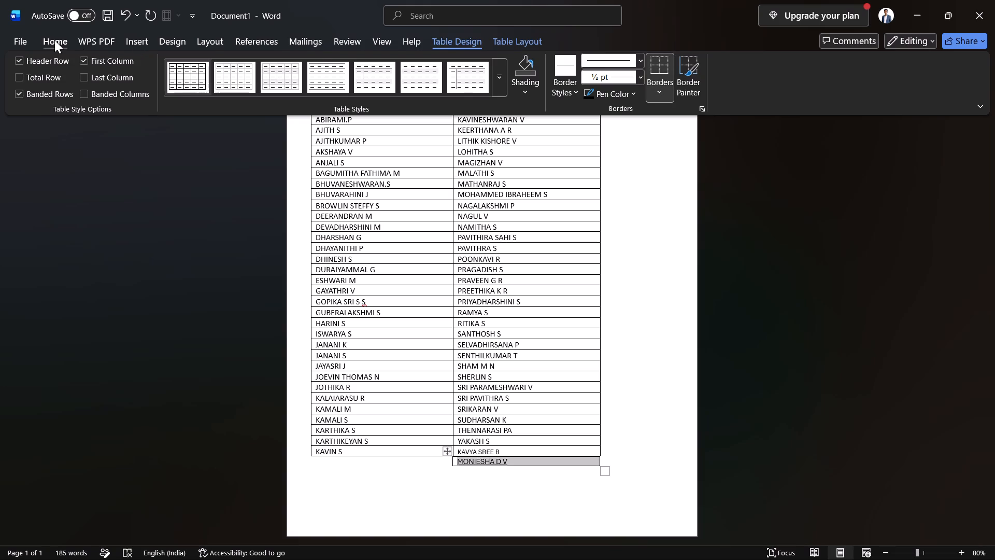
{"action": "left_click", "coordinate": [104, 76]}
{"action": "left_click", "coordinate": [142, 208]}
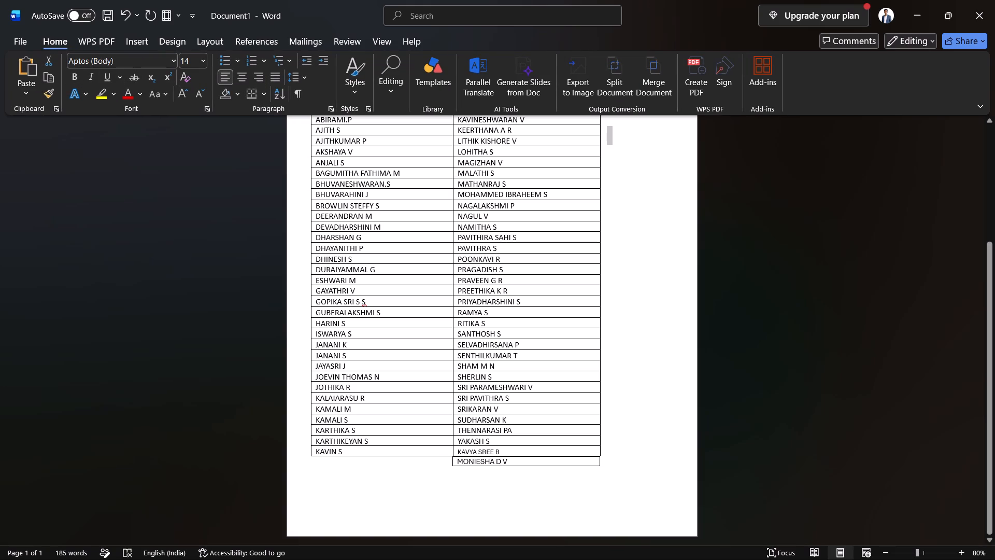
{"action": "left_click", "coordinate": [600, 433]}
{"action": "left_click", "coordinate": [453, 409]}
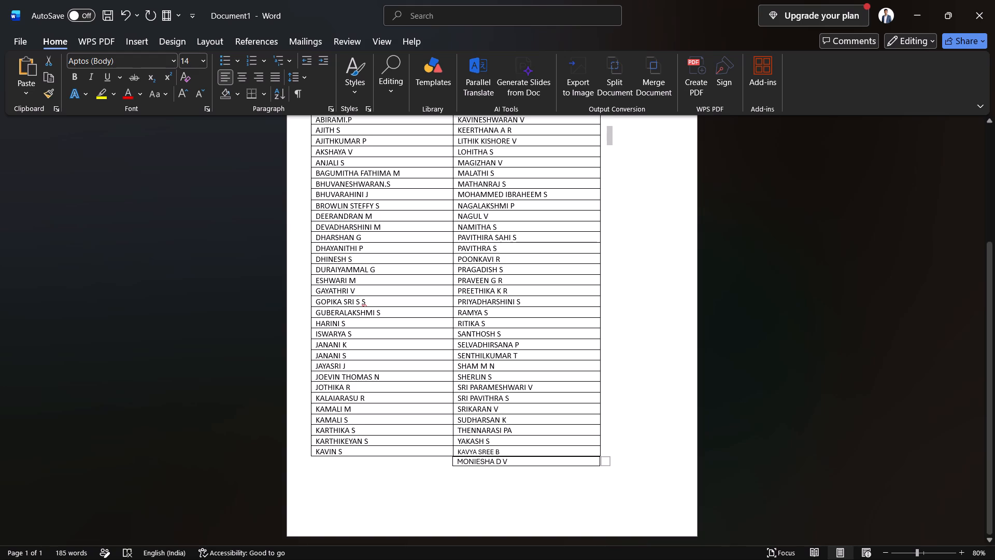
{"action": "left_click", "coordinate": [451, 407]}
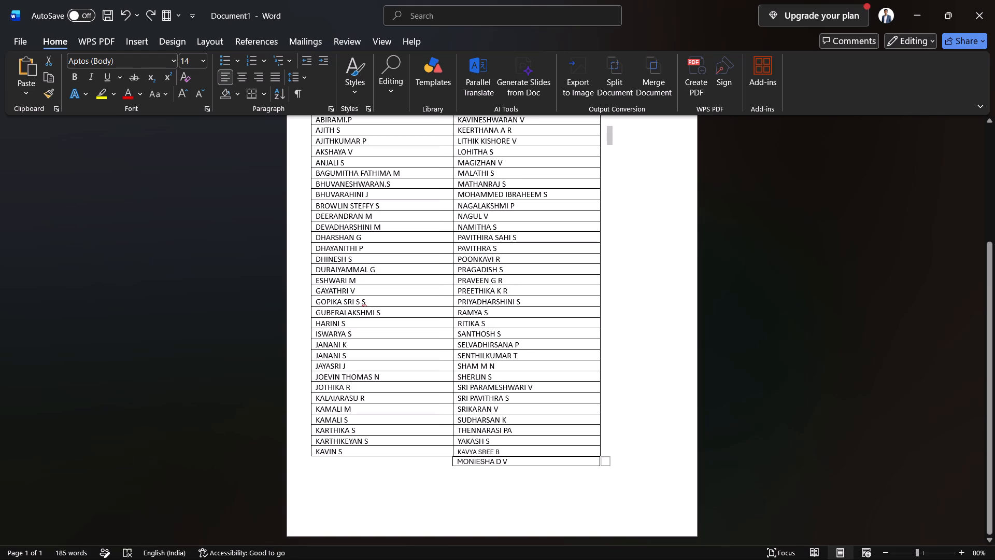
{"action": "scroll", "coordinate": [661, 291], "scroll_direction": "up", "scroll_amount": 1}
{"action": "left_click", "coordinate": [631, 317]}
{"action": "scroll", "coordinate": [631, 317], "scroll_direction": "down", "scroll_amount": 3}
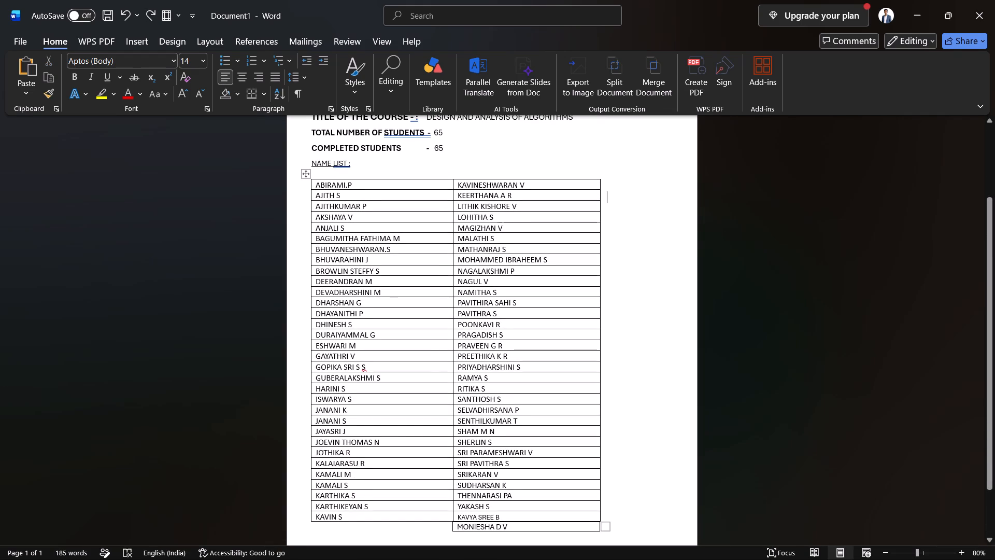
Select the table's last row together with the added bottom cell and search for MER, opening the Help results.
{"action": "left_click_drag", "start_coordinate": [591, 526], "coordinate": [590, 517]}
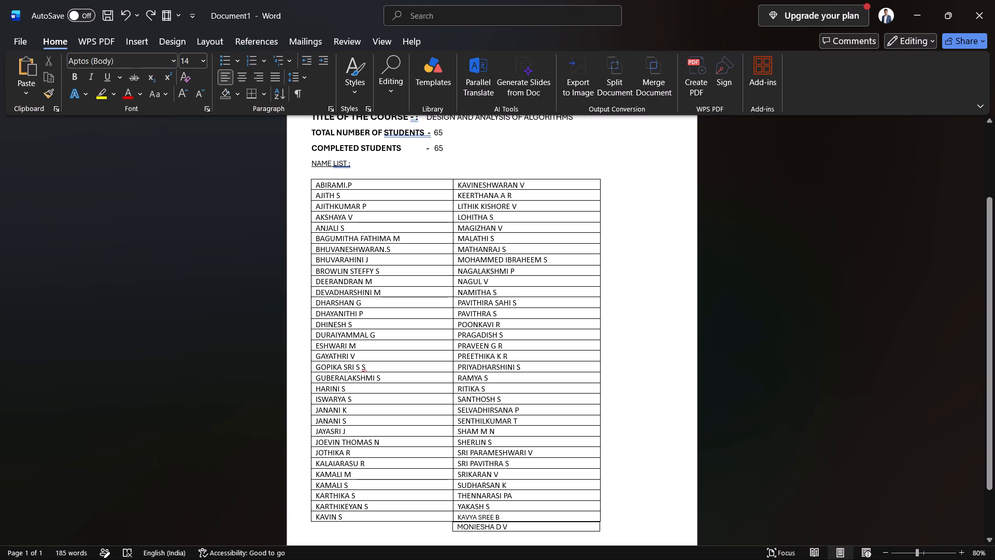
{"action": "left_click_drag", "start_coordinate": [590, 517], "coordinate": [590, 518]}
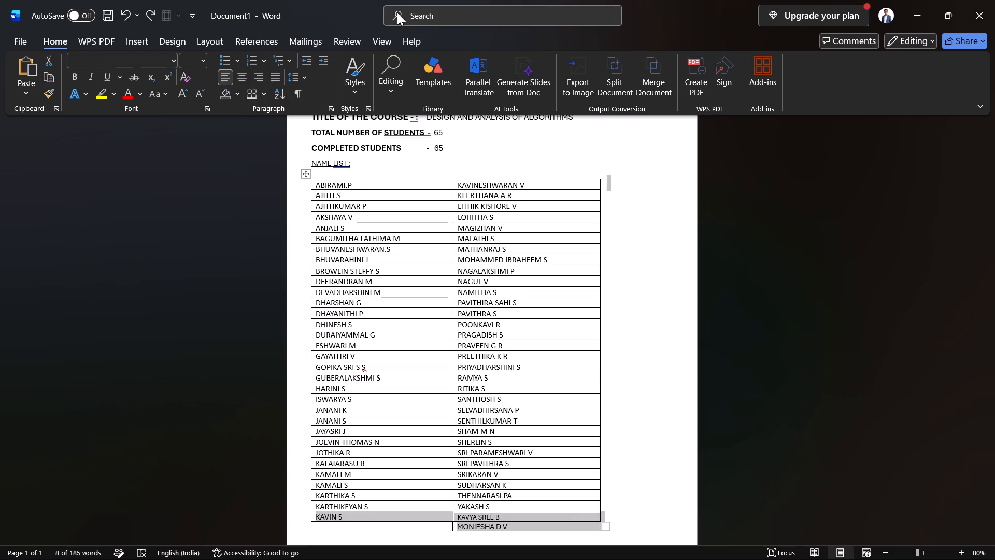
{"action": "left_click", "coordinate": [425, 17]}
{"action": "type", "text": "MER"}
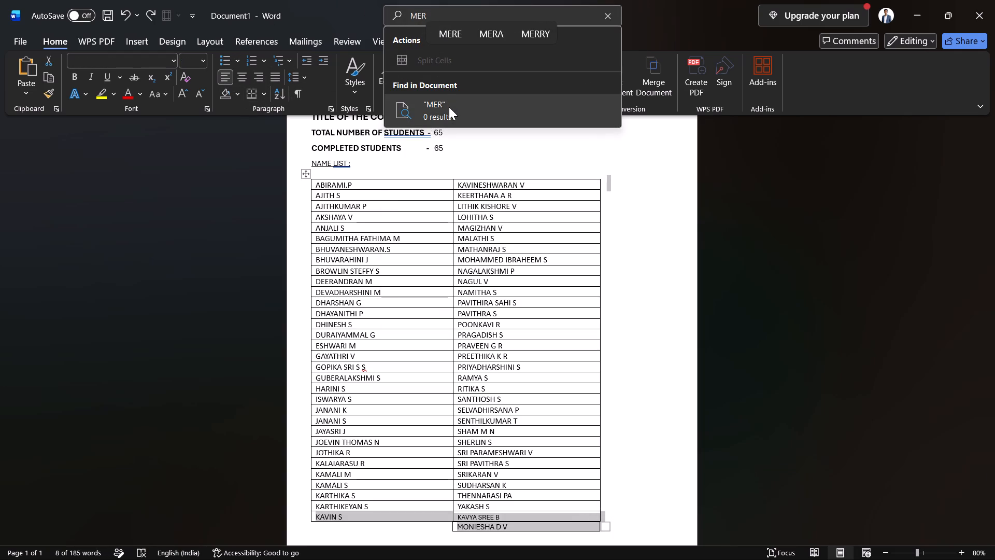
{"action": "left_click", "coordinate": [449, 107]}
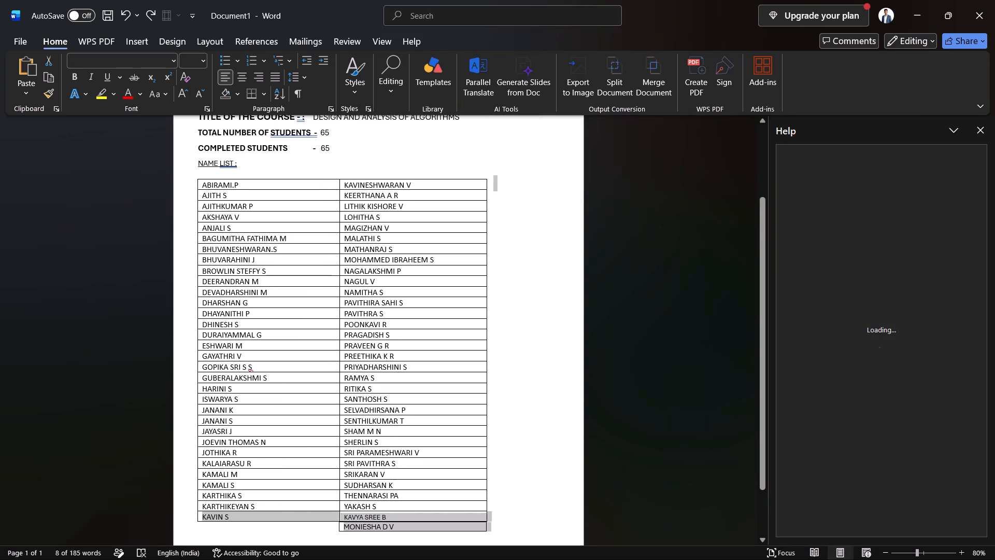
Nudge the one-cell table beneath the second column so its edges line up with that column.
{"action": "scroll", "coordinate": [536, 247], "scroll_direction": "down", "scroll_amount": 2}
{"action": "left_click", "coordinate": [566, 433]}
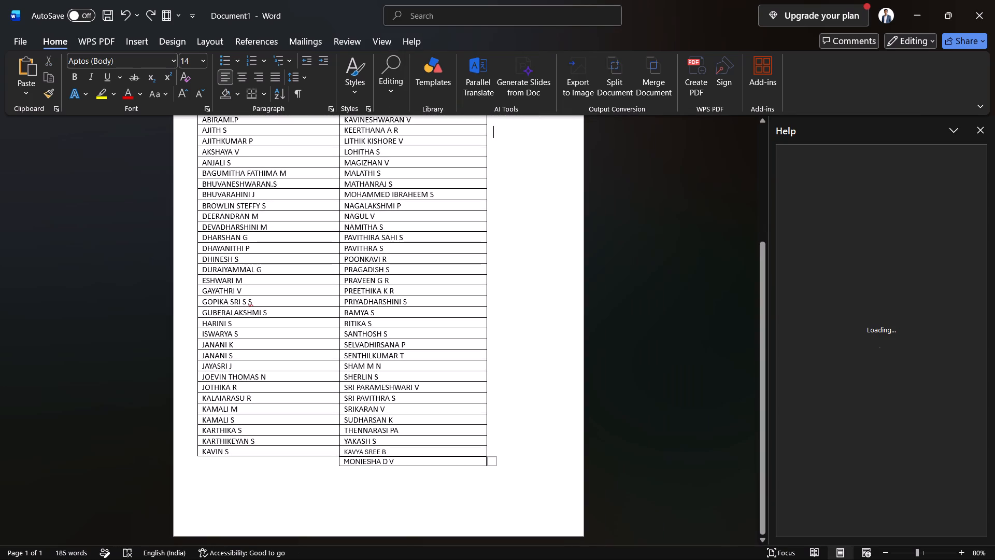
{"action": "left_click", "coordinate": [464, 460]}
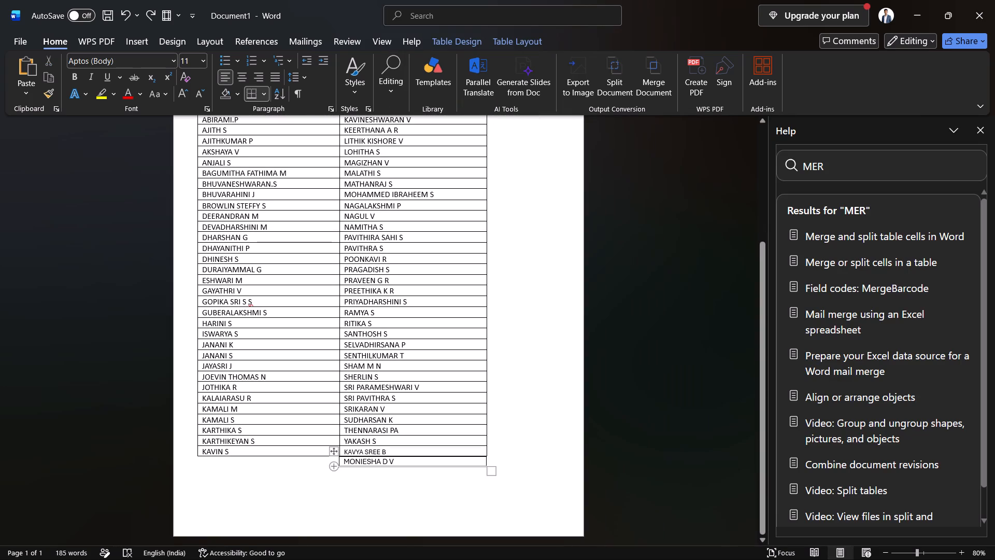
{"action": "left_click", "coordinate": [332, 453]}
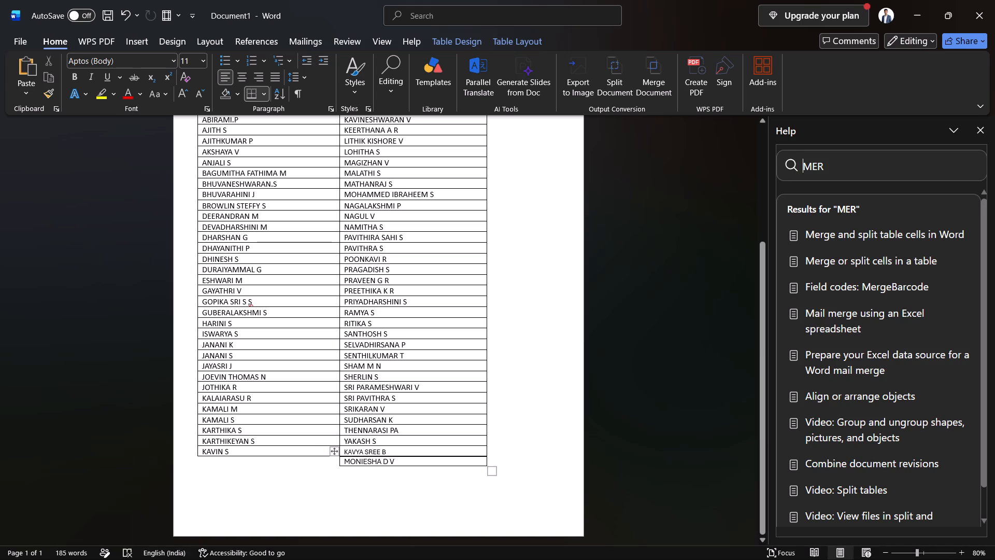
{"action": "left_click", "coordinate": [511, 450]}
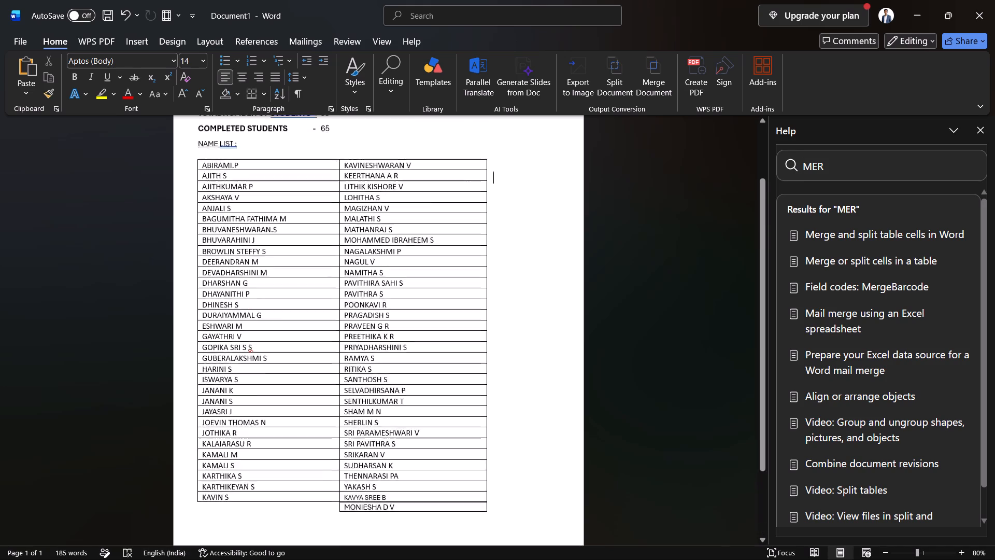
Start saving the document as a new file and choose the Downloads folder as its location.
{"action": "scroll", "coordinate": [511, 450], "scroll_direction": "up", "scroll_amount": 1}
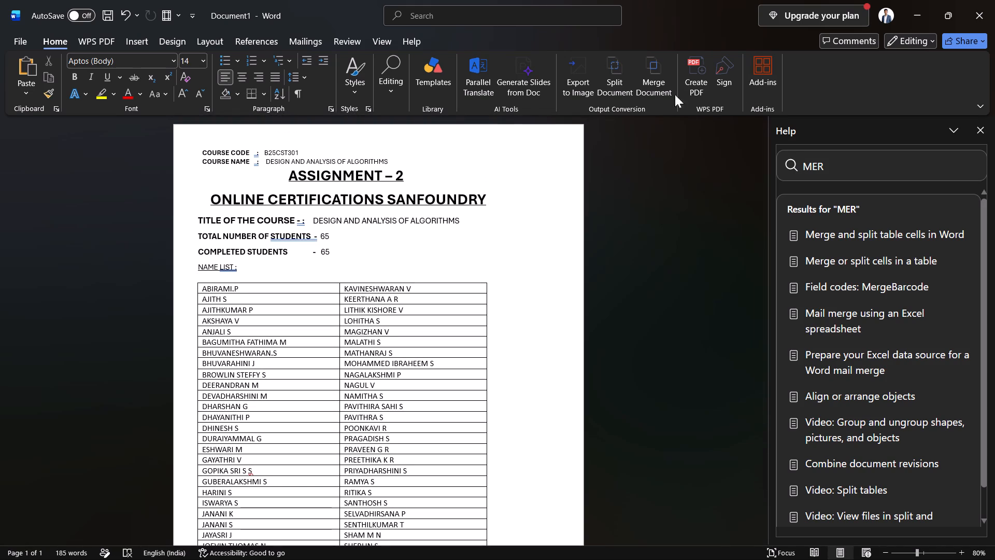
{"action": "left_click", "coordinate": [29, 46]}
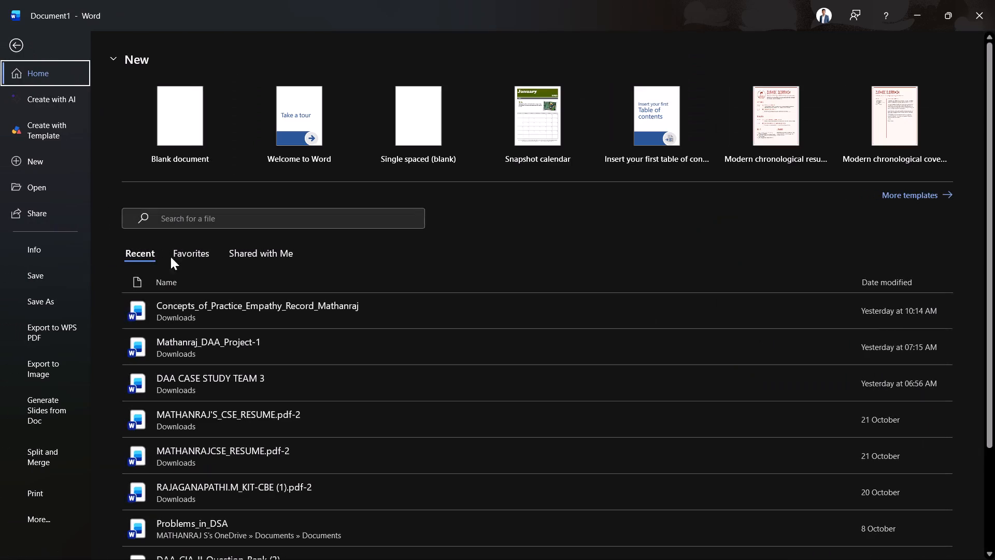
{"action": "left_click", "coordinate": [41, 305]}
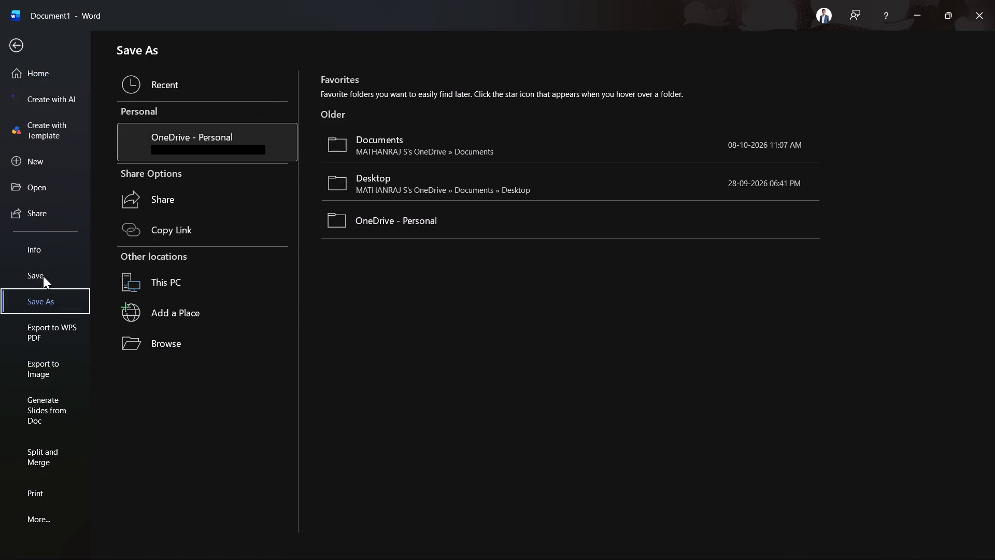
{"action": "left_click", "coordinate": [43, 276]}
{"action": "left_click", "coordinate": [139, 331]}
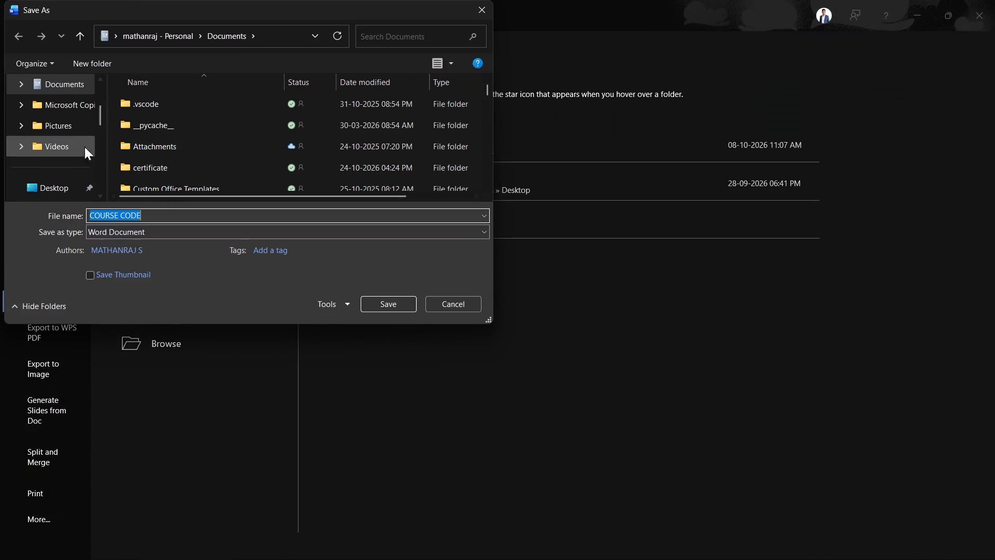
{"action": "scroll", "coordinate": [82, 137], "scroll_direction": "down", "scroll_amount": 2}
{"action": "scroll", "coordinate": [59, 113], "scroll_direction": "up", "scroll_amount": 2}
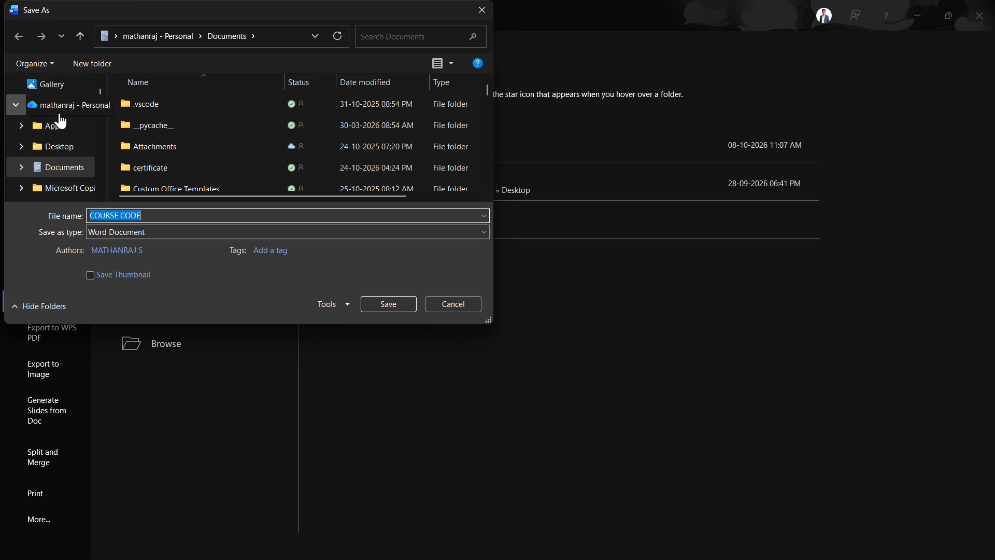
{"action": "scroll", "coordinate": [57, 121], "scroll_direction": "down", "scroll_amount": 1}
{"action": "scroll", "coordinate": [57, 121], "scroll_direction": "up", "scroll_amount": 1}
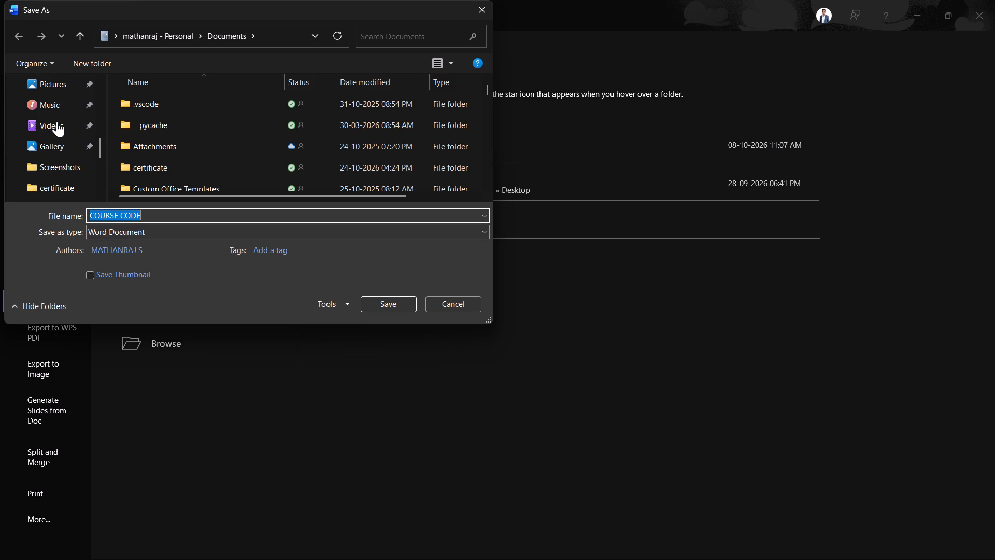
{"action": "scroll", "coordinate": [57, 121], "scroll_direction": "up", "scroll_amount": 2}
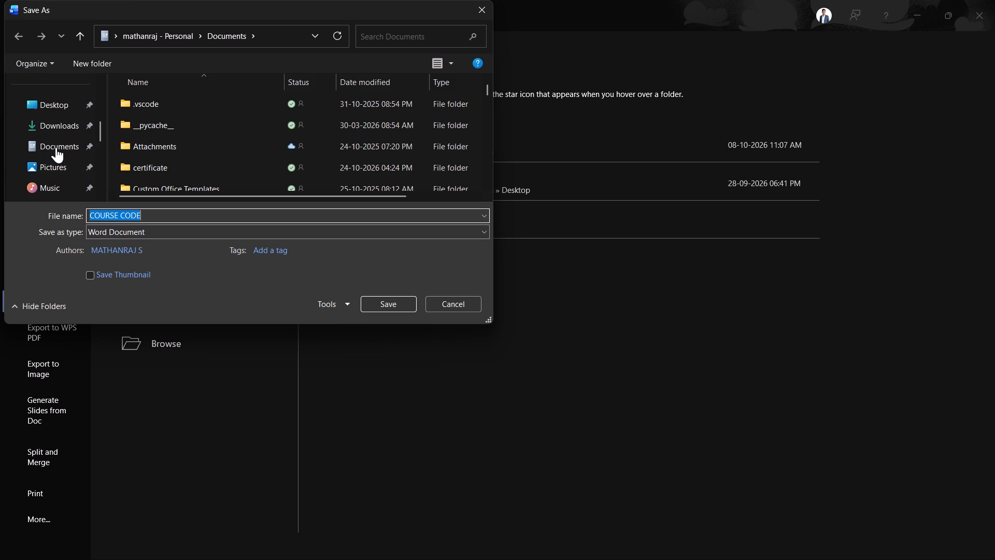
{"action": "left_click", "coordinate": [56, 117]}
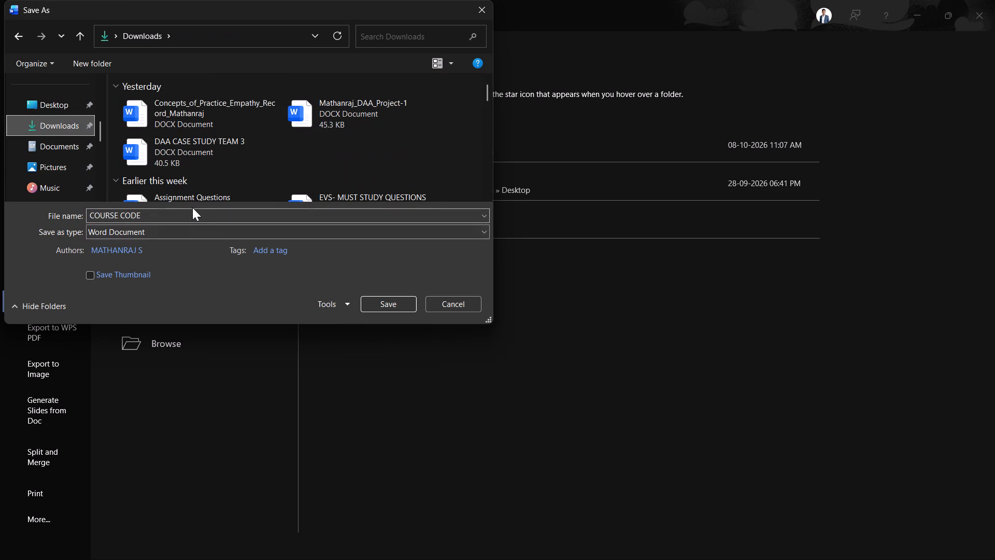
Name the file SANFOUNDRT CERTIFICATE and save it as a Word document.
{"action": "left_click_drag", "start_coordinate": [159, 216], "coordinate": [59, 228]}
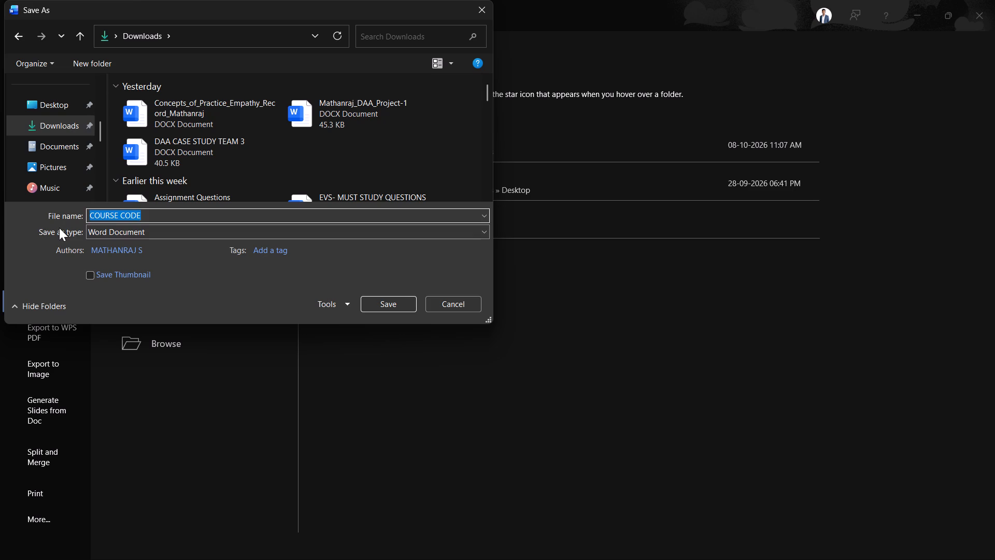
{"action": "key", "text": "BackSpace"}
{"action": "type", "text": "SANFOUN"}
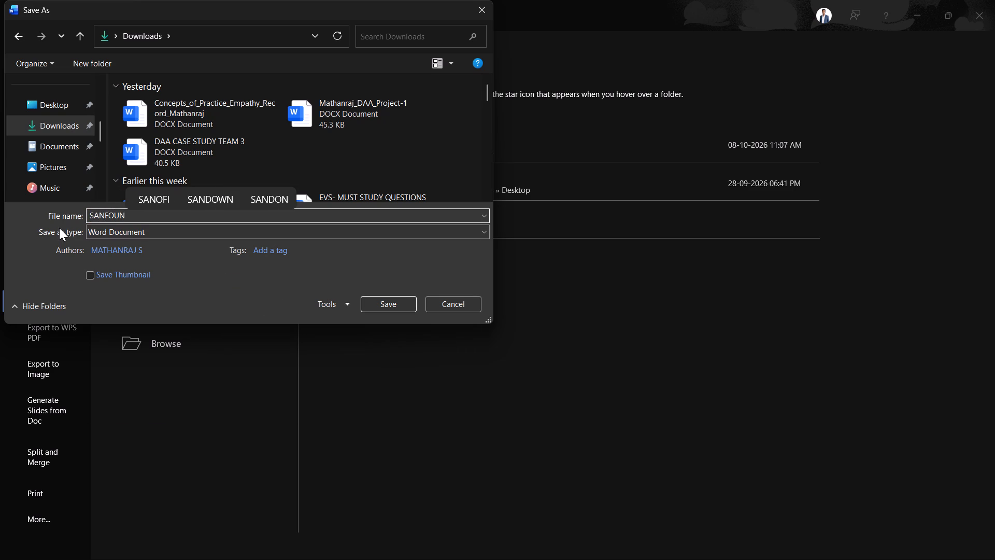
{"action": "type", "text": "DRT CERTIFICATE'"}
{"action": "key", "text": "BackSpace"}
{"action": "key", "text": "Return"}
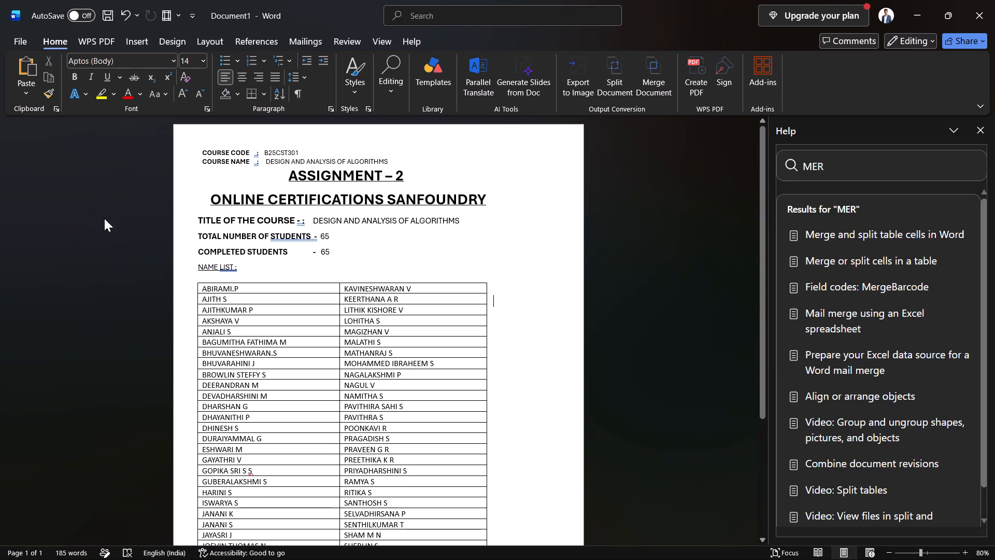
Close the saved document.
{"action": "left_click", "coordinate": [994, 0]}
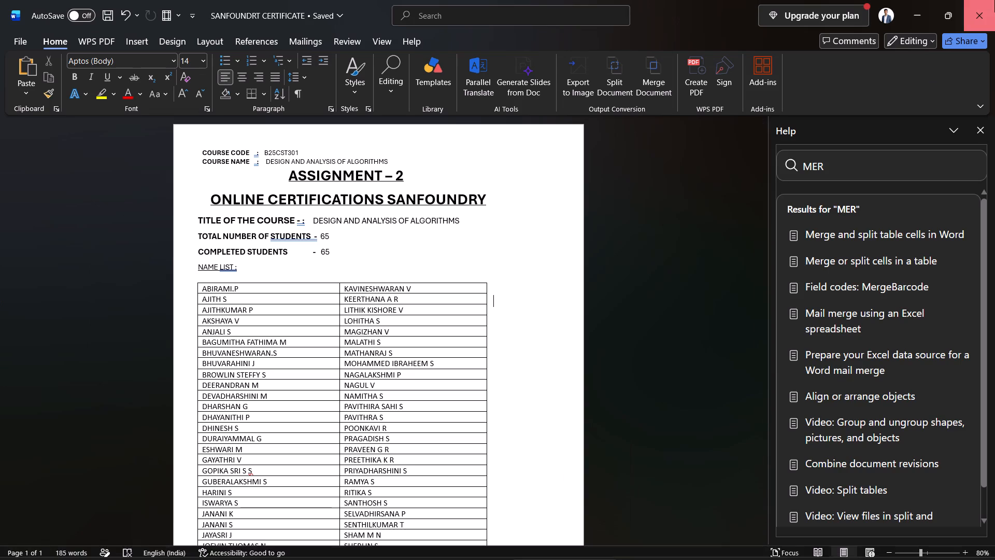